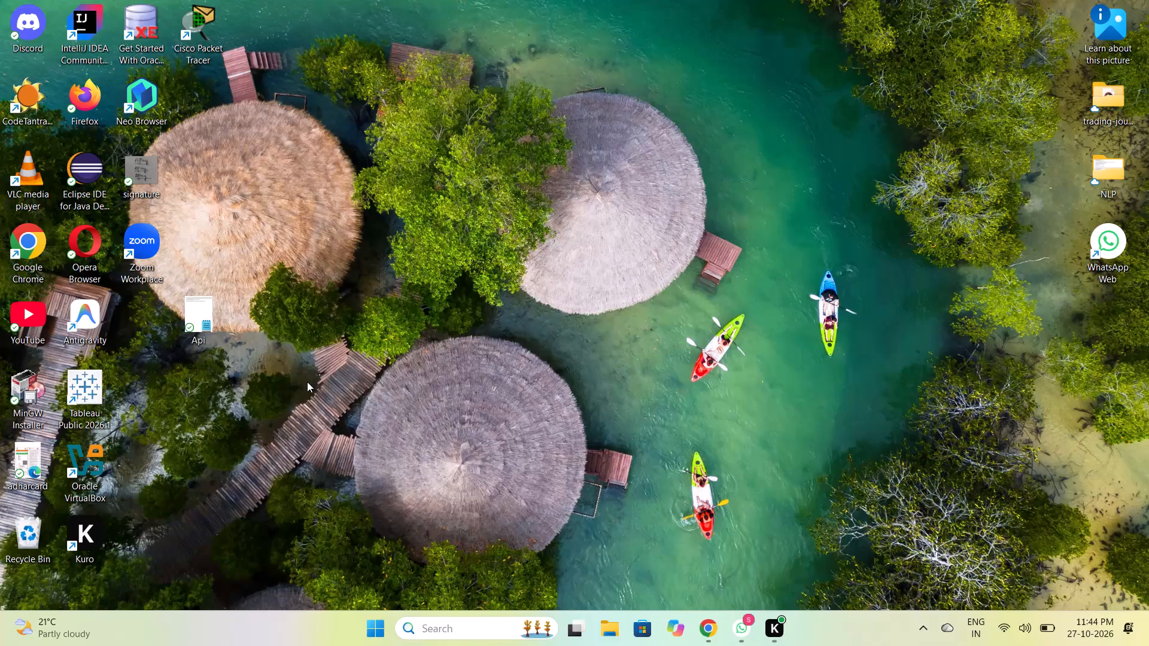
# Launch Tableau Public 2026.1.
pyautogui.click(443, 639)
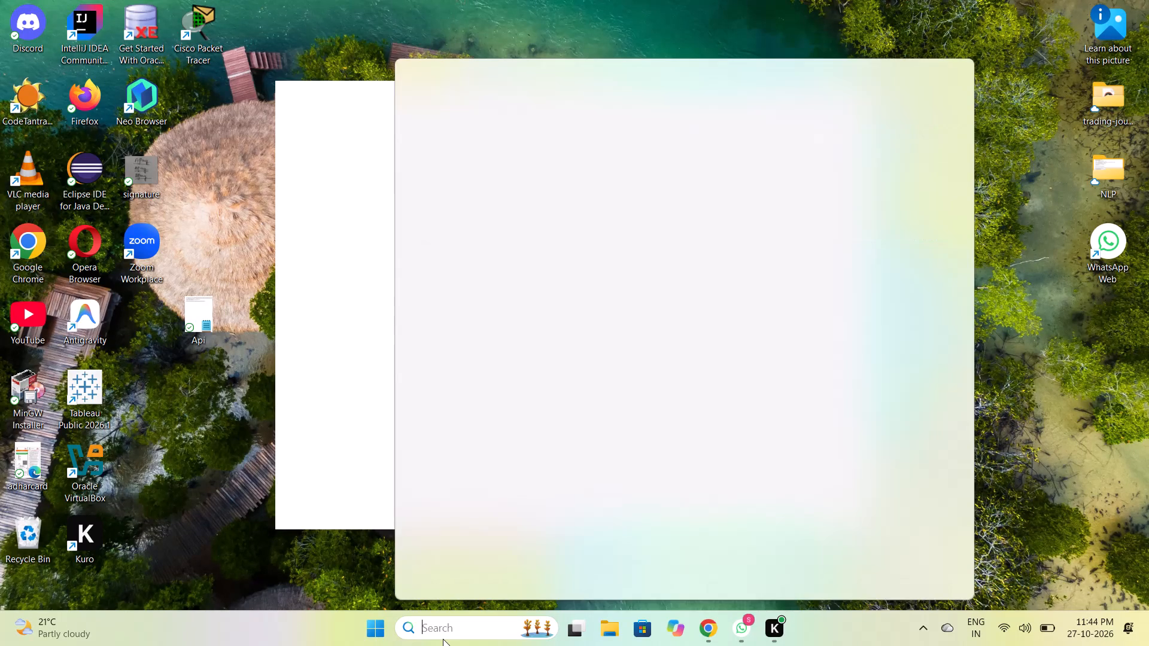
pyautogui.write('ta')
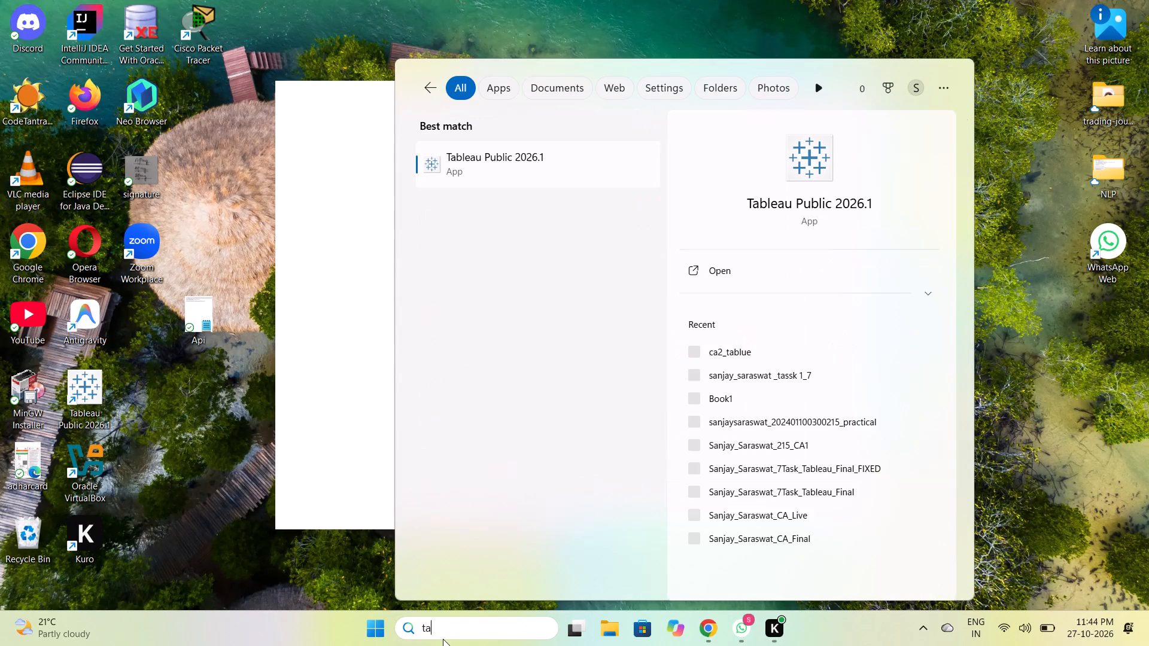
pyautogui.click(504, 181)
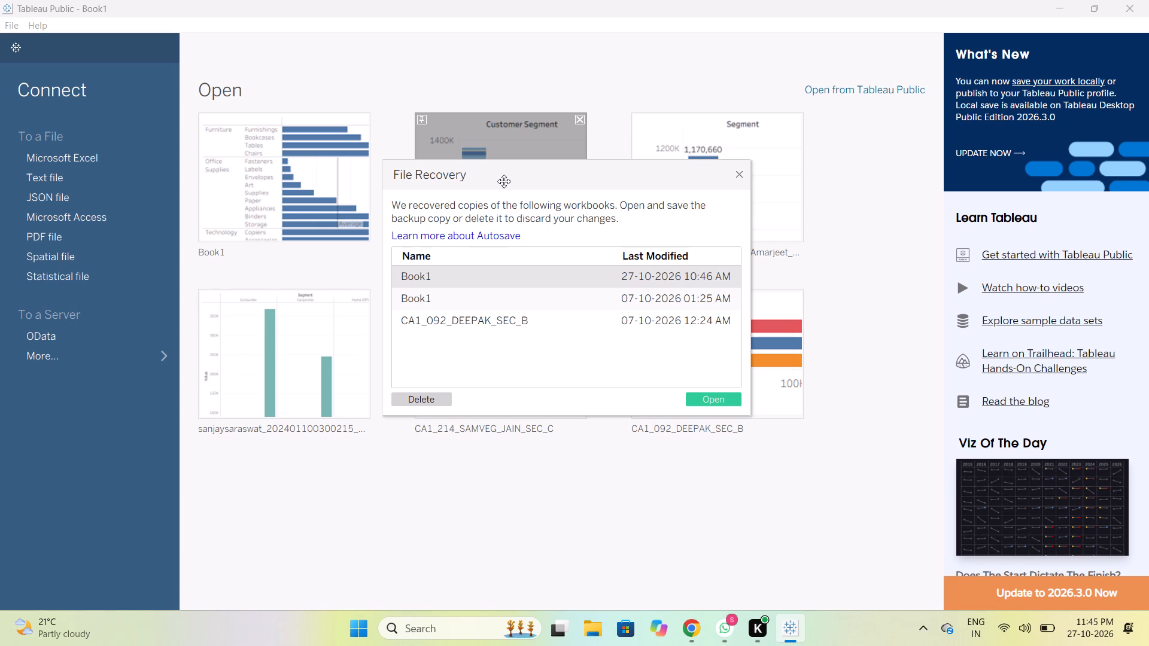
pyautogui.click(618, 272)
pyautogui.click(720, 398)
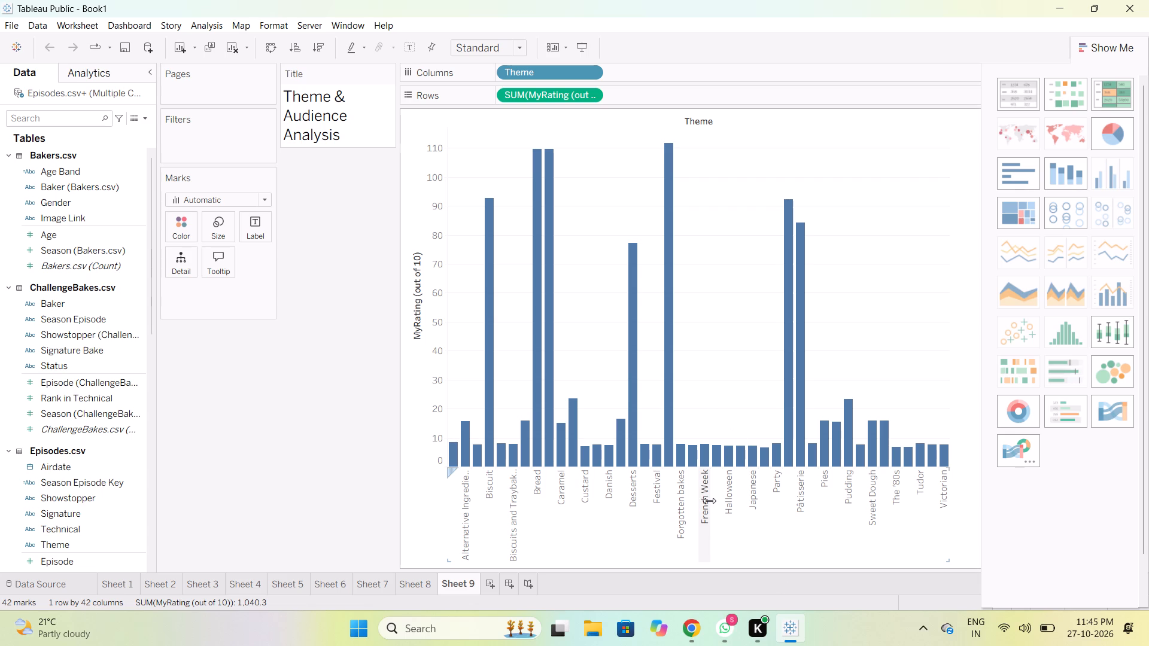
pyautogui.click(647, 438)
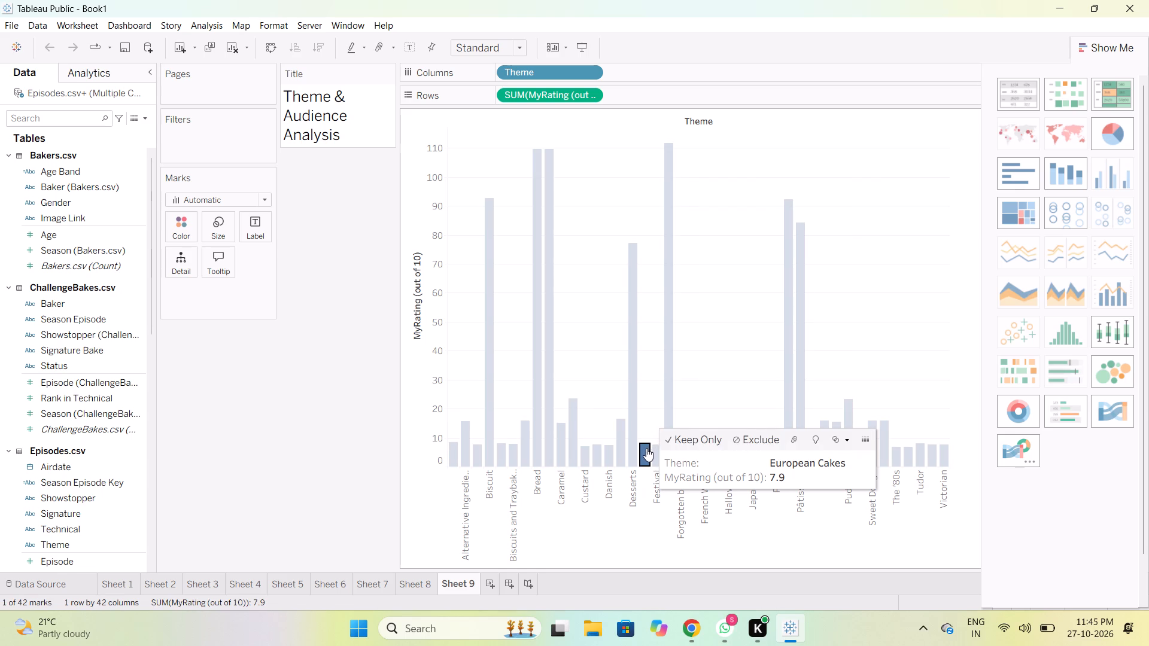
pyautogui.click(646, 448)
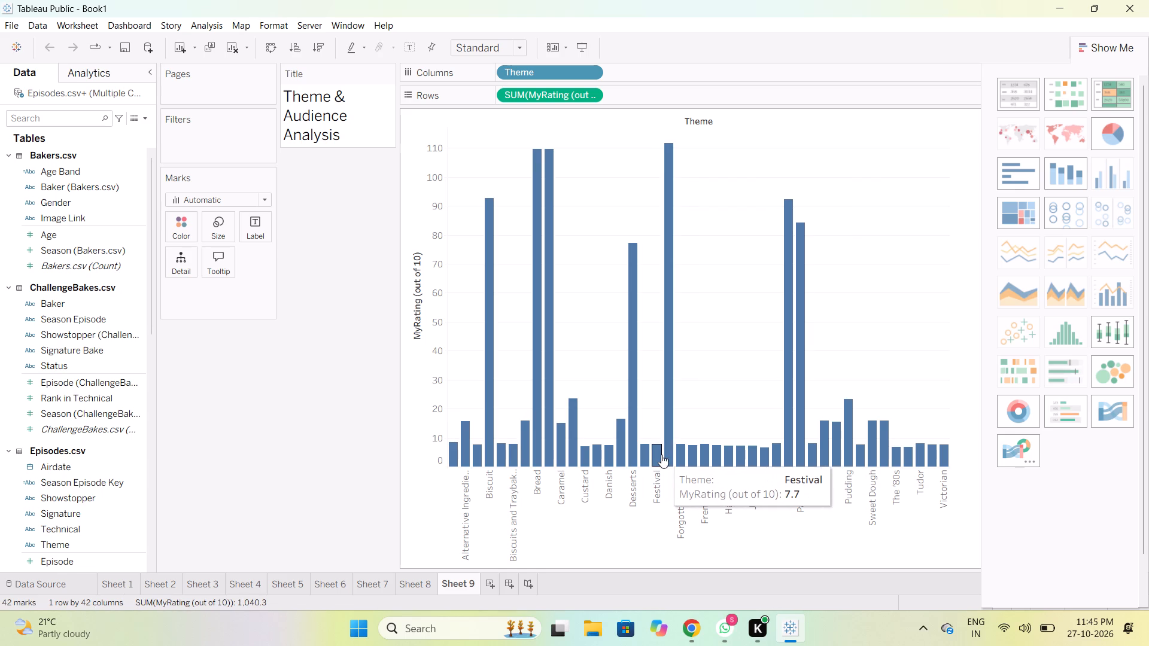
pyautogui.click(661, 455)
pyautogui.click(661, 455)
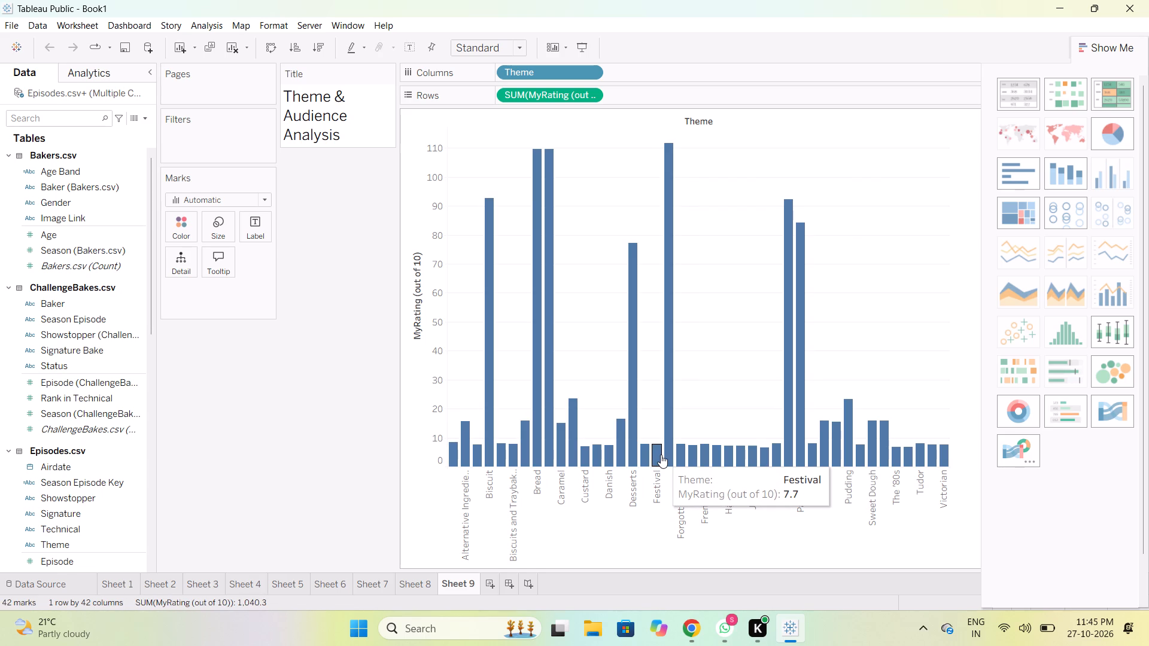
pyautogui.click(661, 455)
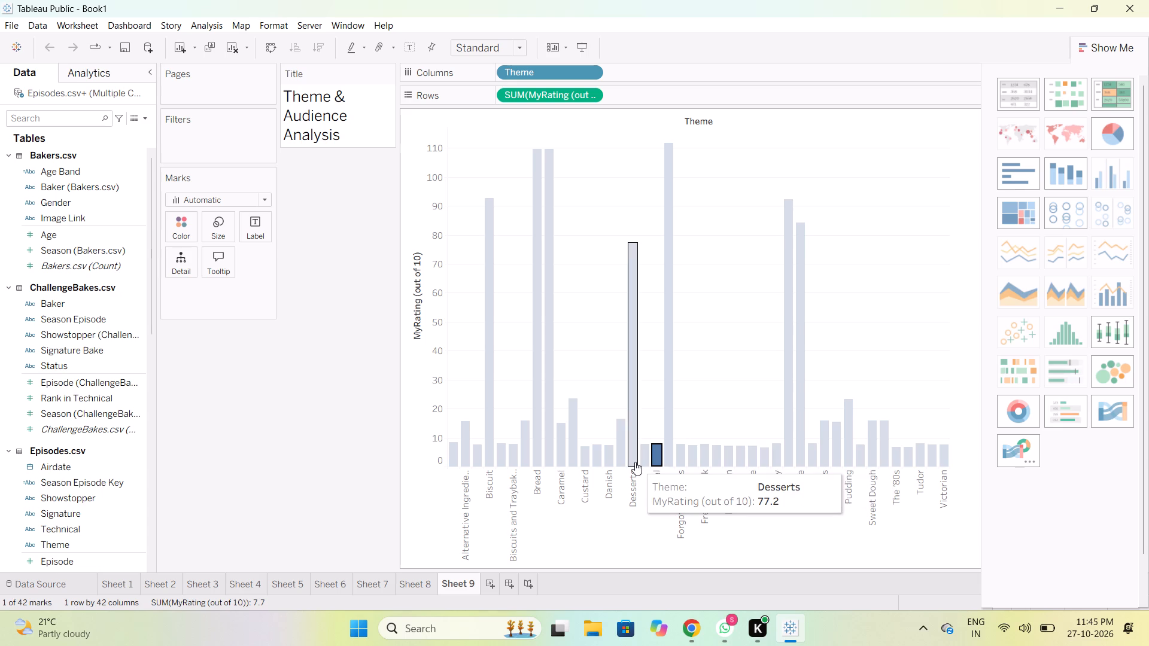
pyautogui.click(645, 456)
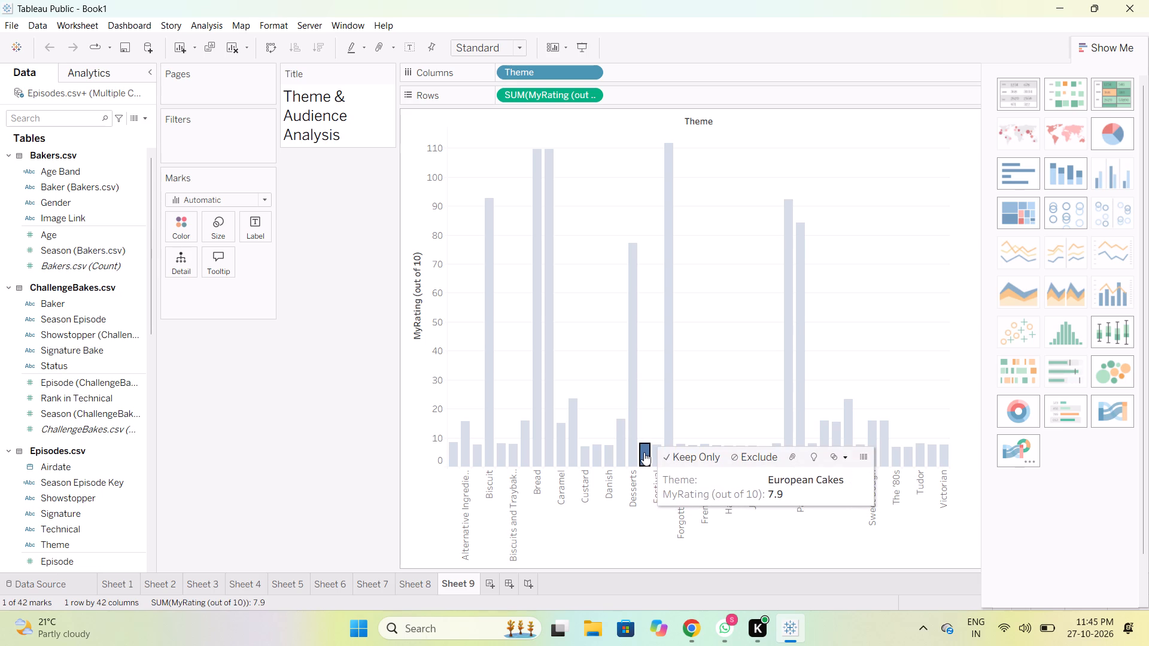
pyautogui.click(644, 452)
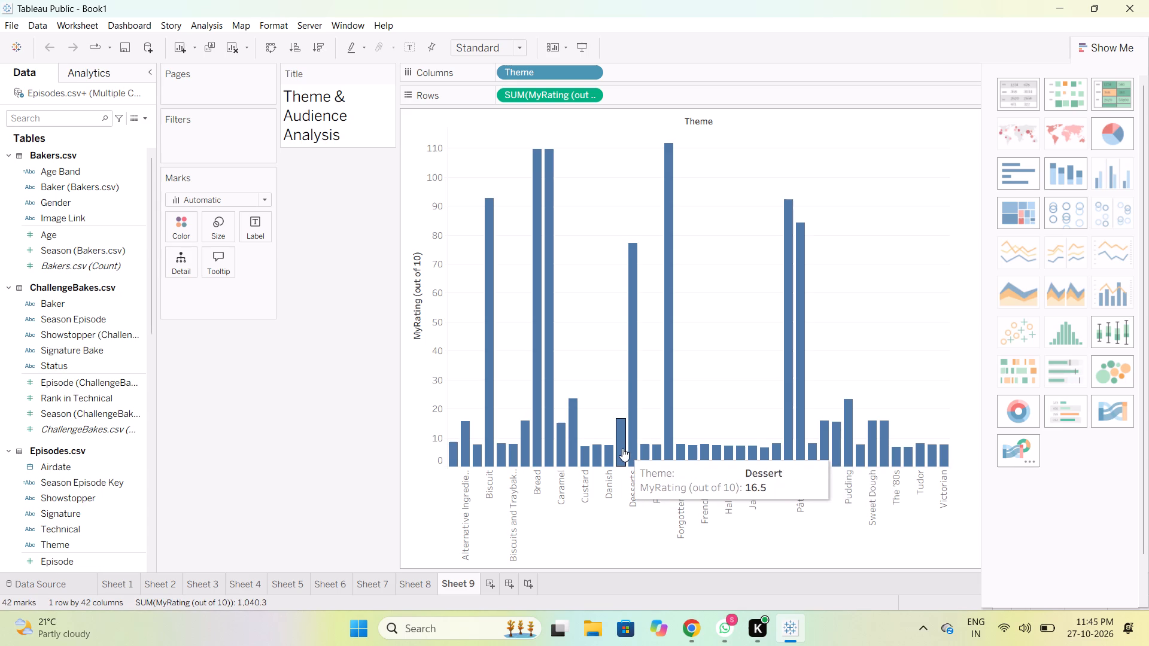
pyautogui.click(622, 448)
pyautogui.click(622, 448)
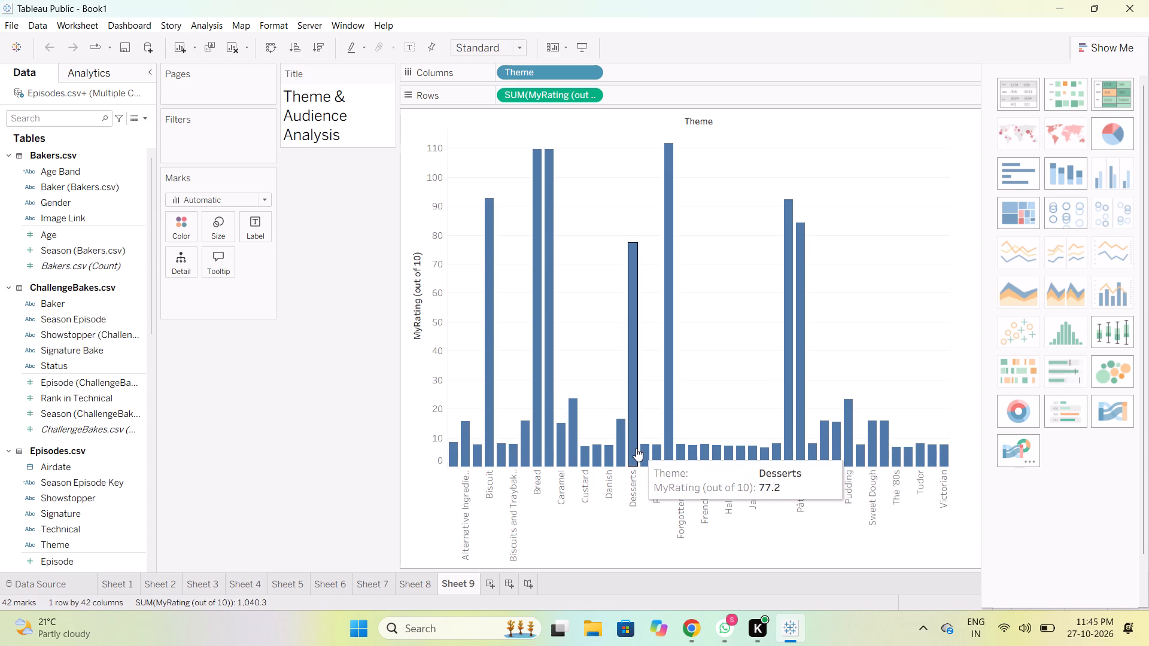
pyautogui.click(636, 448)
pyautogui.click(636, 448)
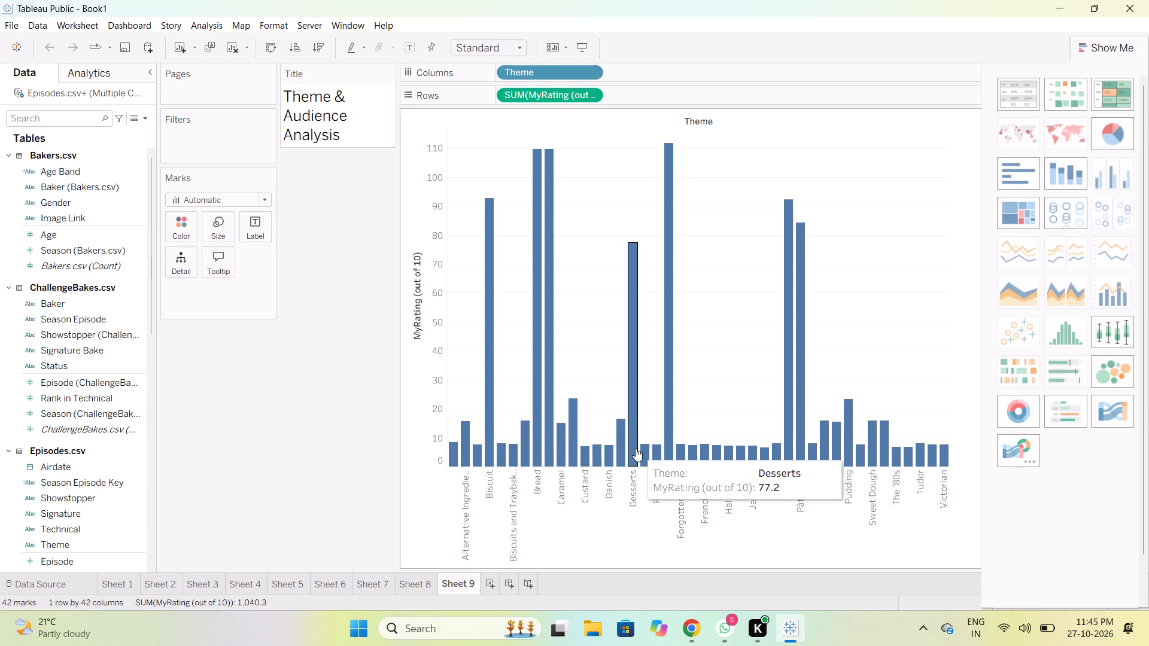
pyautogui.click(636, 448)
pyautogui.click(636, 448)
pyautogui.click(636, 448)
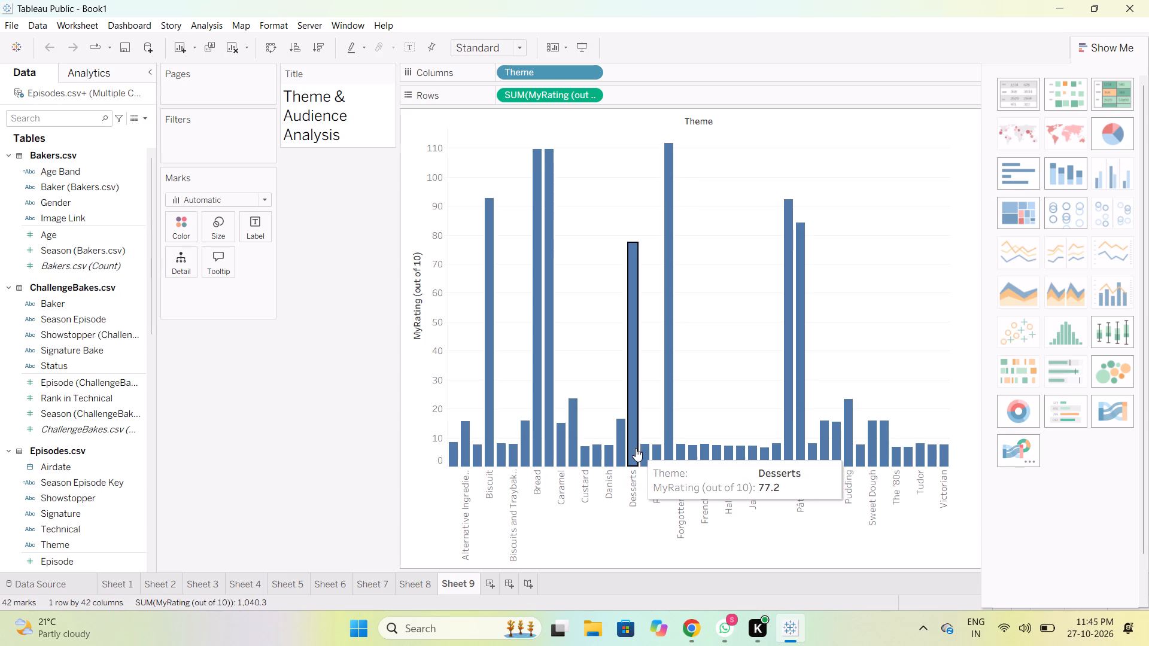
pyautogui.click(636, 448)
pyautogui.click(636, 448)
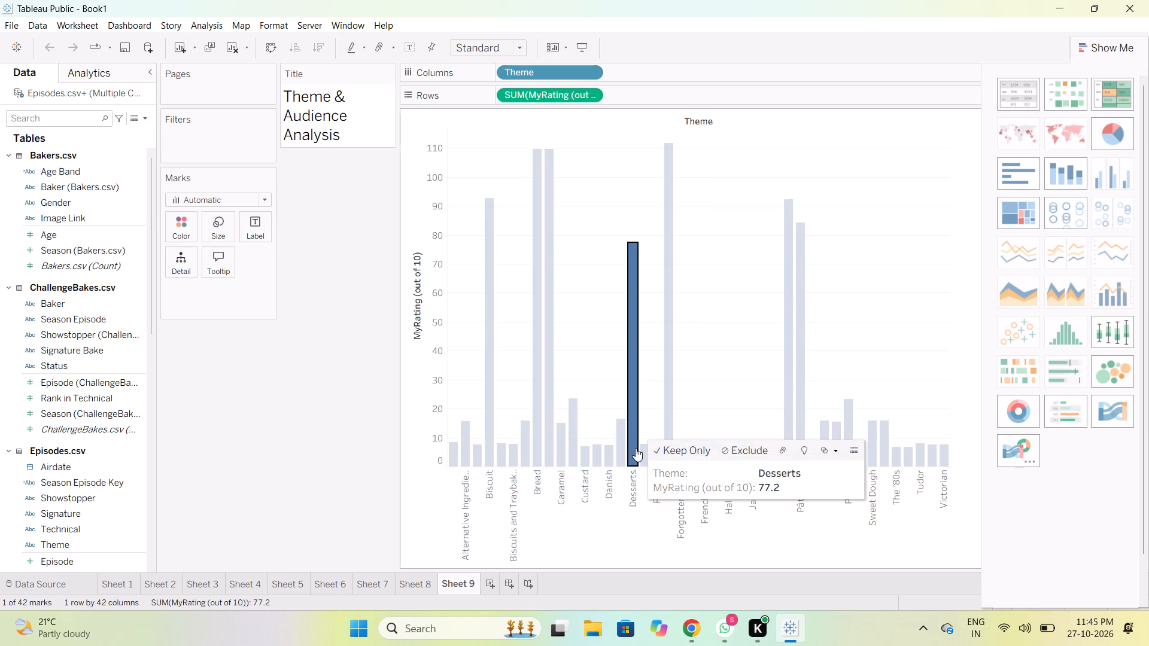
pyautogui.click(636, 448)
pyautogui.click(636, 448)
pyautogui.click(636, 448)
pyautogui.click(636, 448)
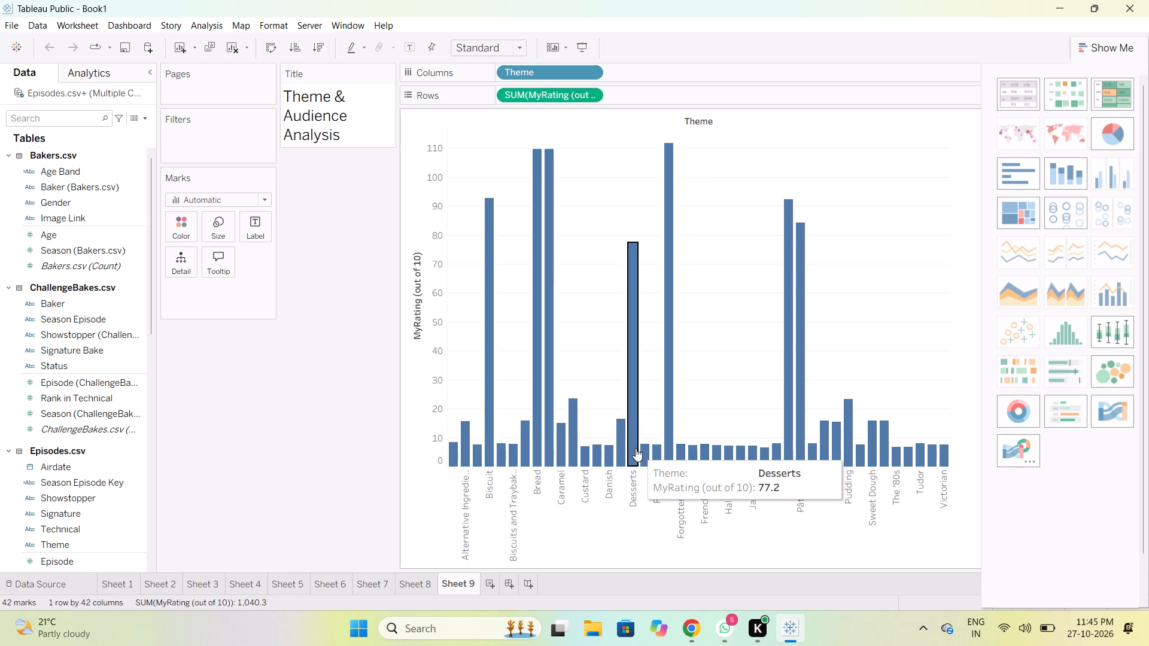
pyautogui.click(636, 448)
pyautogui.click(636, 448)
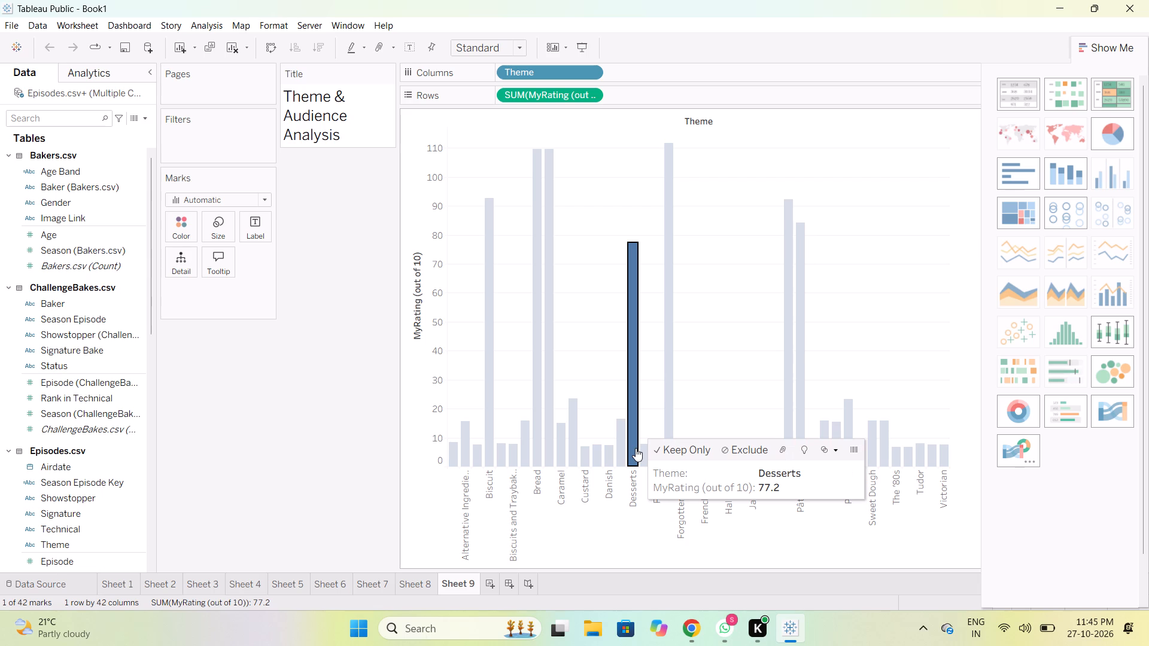
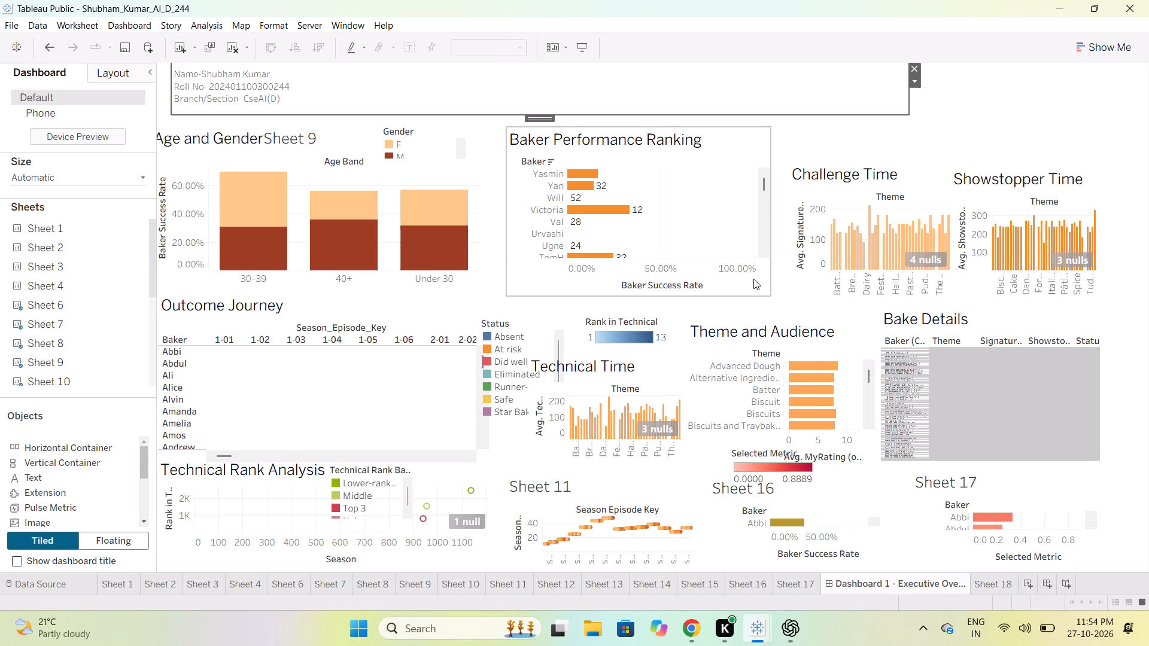
pyautogui.click(270, 70)
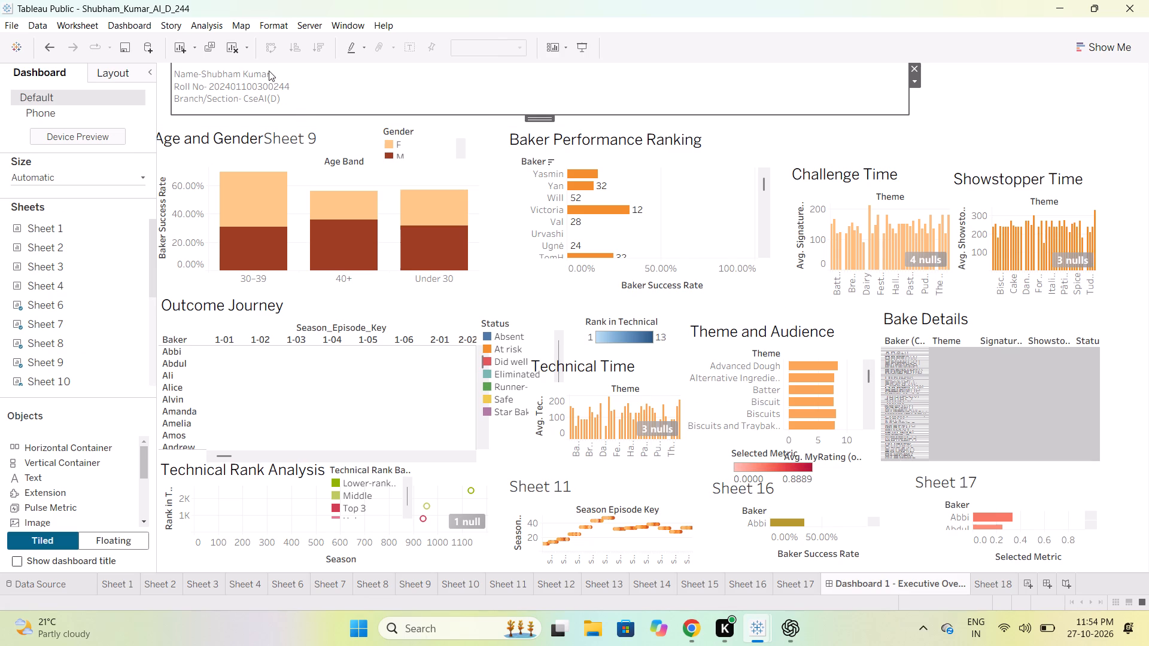
pyautogui.doubleClick(269, 71)
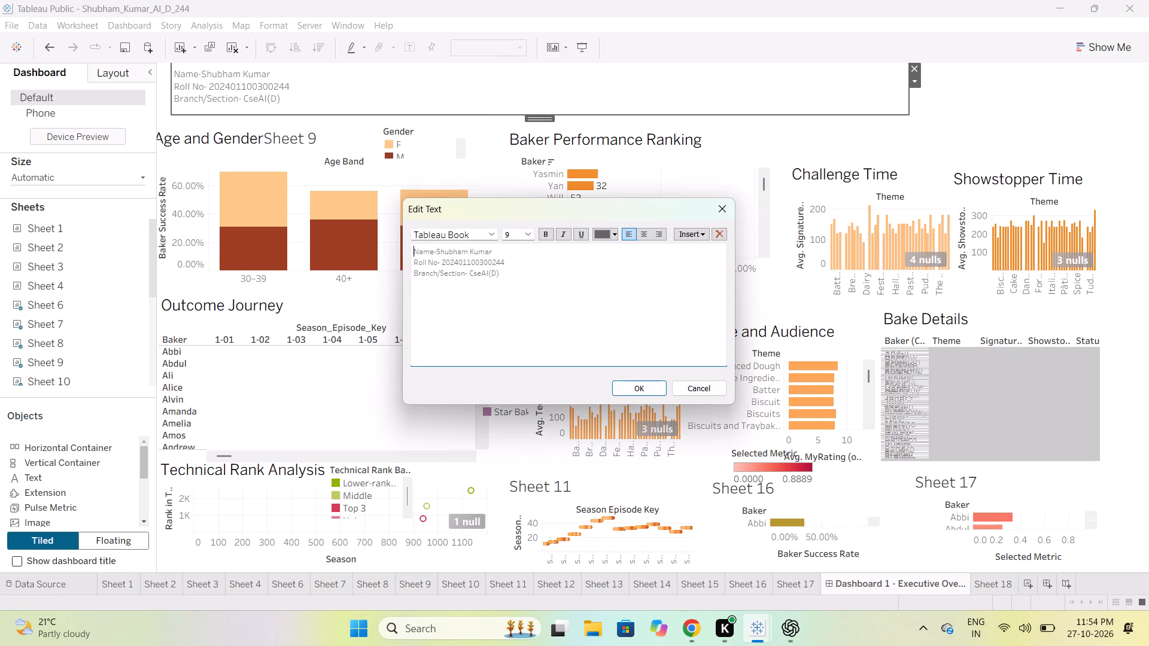
pyautogui.click(493, 253)
pyautogui.press('BackSpace')
pyautogui.press('BackSpace')
pyautogui.press('BackSpace')
pyautogui.press('BackSpace')
pyautogui.press('BackSpace')
pyautogui.press('BackSpace')
pyautogui.press('BackSpace')
pyautogui.press('BackSpace')
pyautogui.press('BackSpace')
pyautogui.press('BackSpace')
pyautogui.press('BackSpace')
pyautogui.press('BackSpace')
pyautogui.press('BackSpace')
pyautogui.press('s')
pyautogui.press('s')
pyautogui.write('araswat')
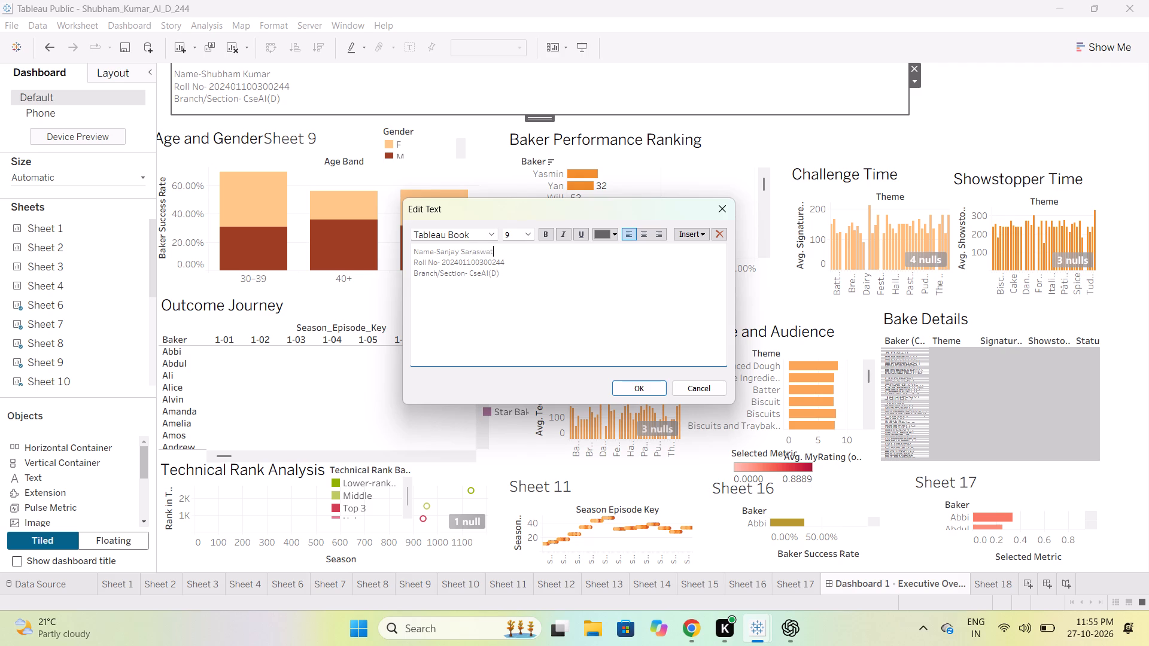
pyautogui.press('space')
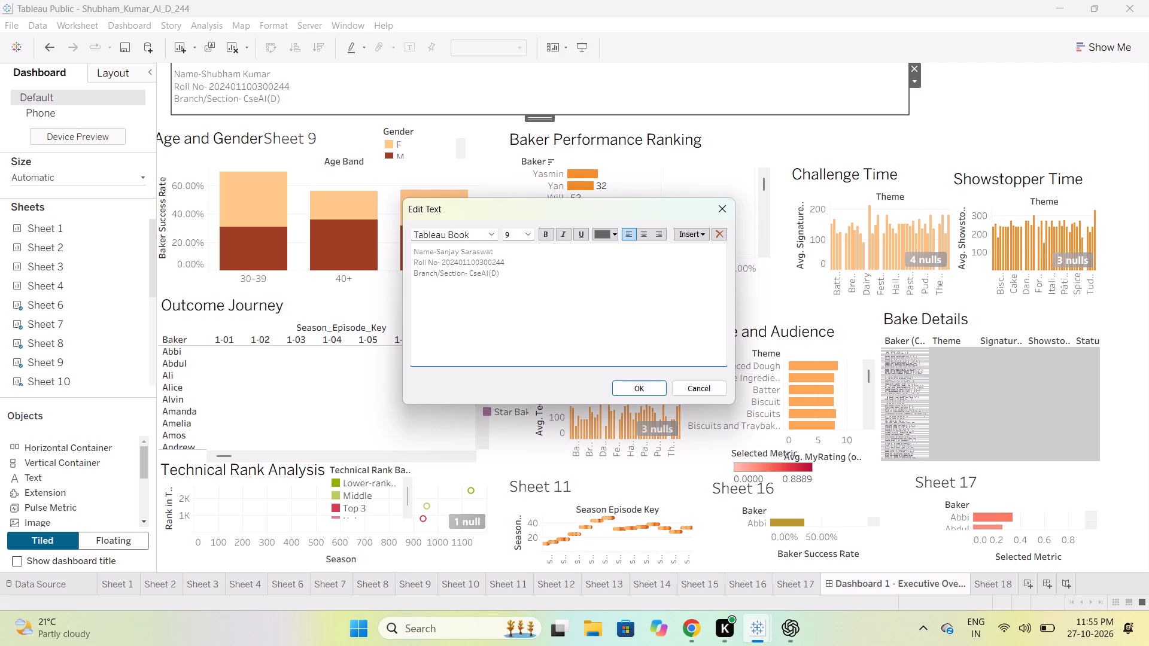
# Replace the roll number in the student details text with the new student's roll number.
pyautogui.click(507, 262)
pyautogui.press('BackSpace')
pyautogui.press('BackSpace')
pyautogui.press('BackSpace')
pyautogui.press('BackSpace')
pyautogui.press('BackSpace')
pyautogui.press('BackSpace')
pyautogui.press('BackSpace')
pyautogui.press('BackSpace')
pyautogui.press('BackSpace')
pyautogui.press('BackSpace')
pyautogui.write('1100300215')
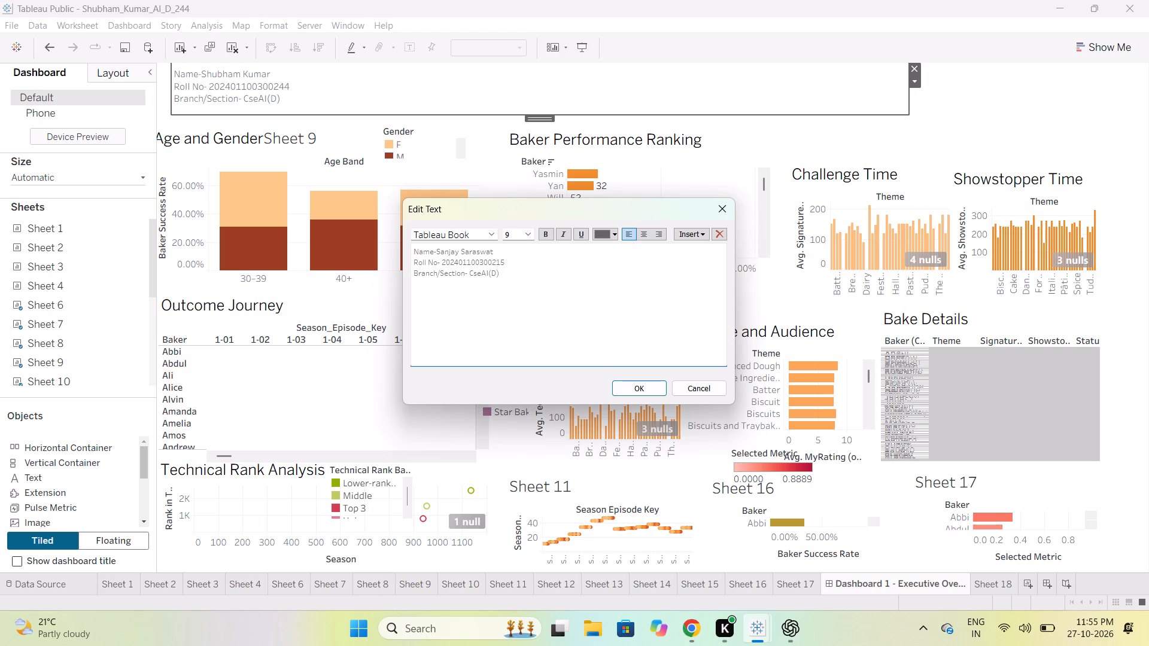
# Set the Branch/Section entry in the student details text to CseAIC and apply the edited text.
pyautogui.click(501, 275)
pyautogui.press('BackSpace')
pyautogui.press('BackSpace')
pyautogui.press('BackSpace')
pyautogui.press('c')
pyautogui.press('BackSpace')
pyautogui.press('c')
pyautogui.press('BackSpace')
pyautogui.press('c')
pyautogui.click(642, 384)
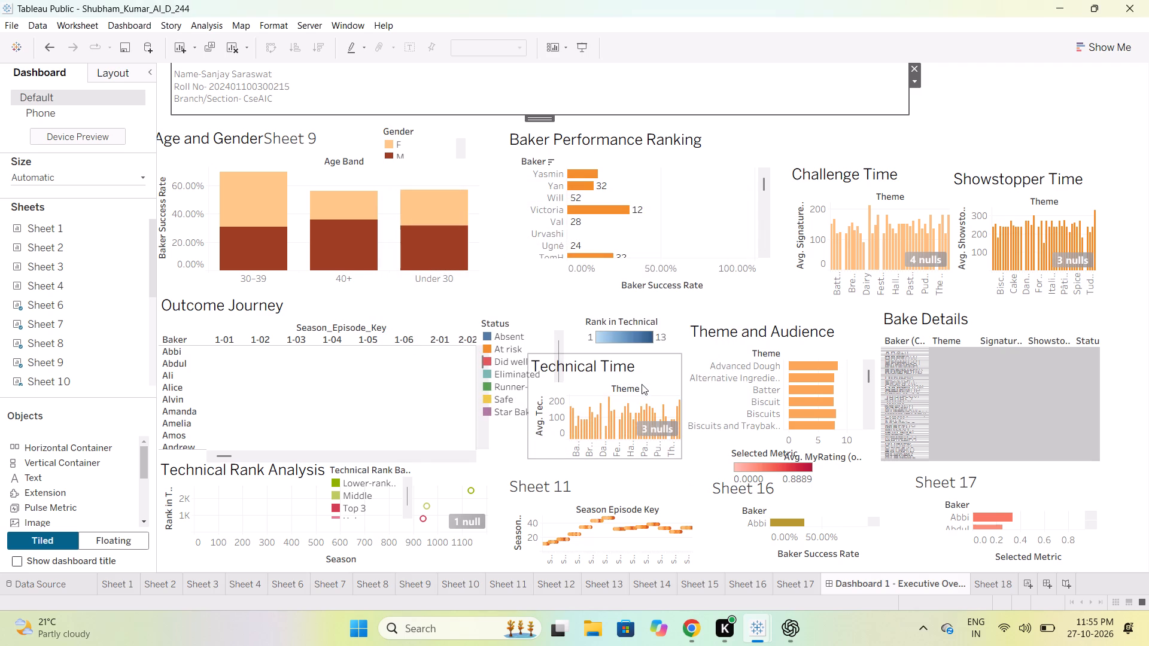
# Slightly enlarge the student details text box on the dashboard by moving its lower corner outward, then deselect it.
pyautogui.click(311, 93)
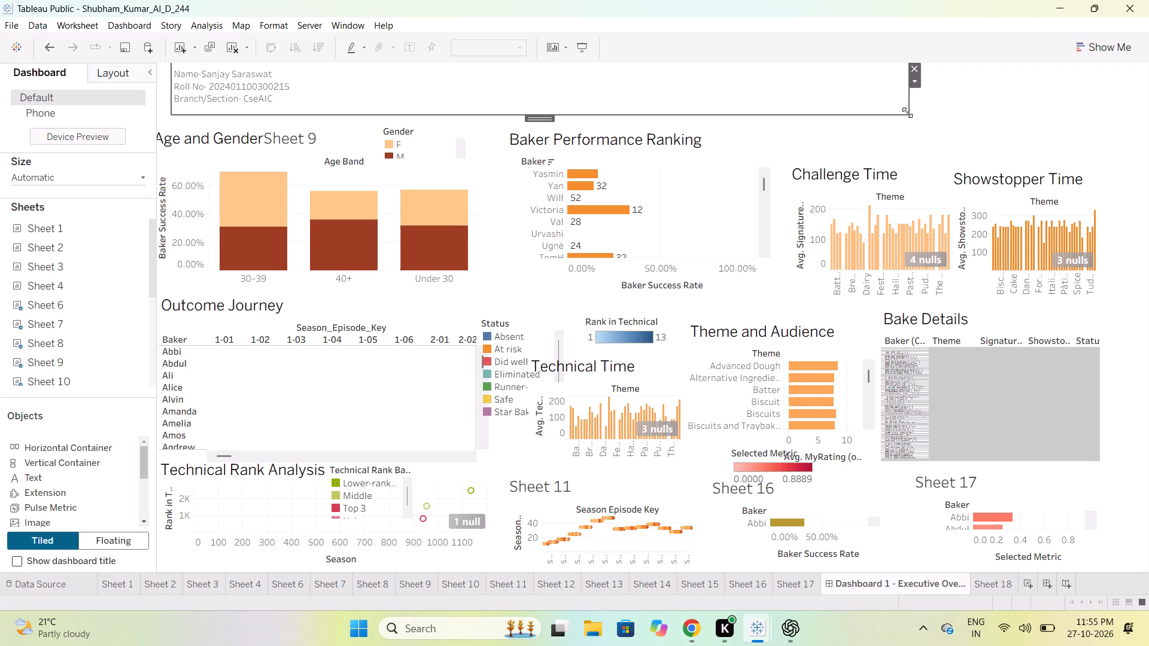
pyautogui.moveTo(907, 114); pyautogui.dragTo(907, 117)
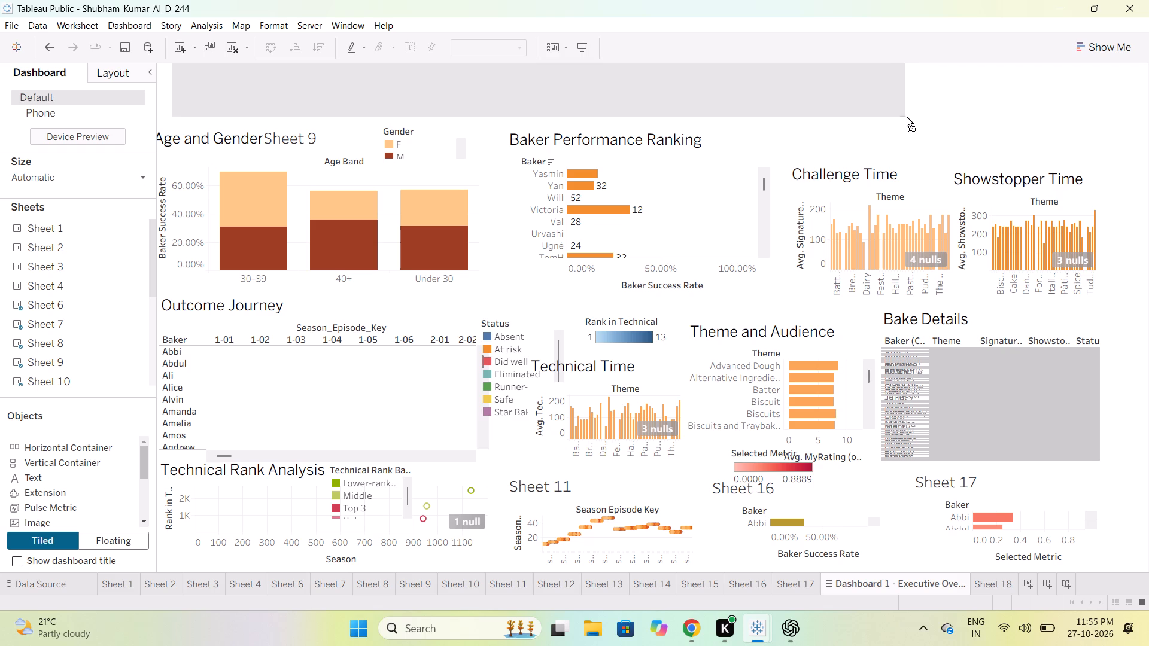
pyautogui.moveTo(907, 117); pyautogui.dragTo(914, 123)
pyautogui.click(978, 92)
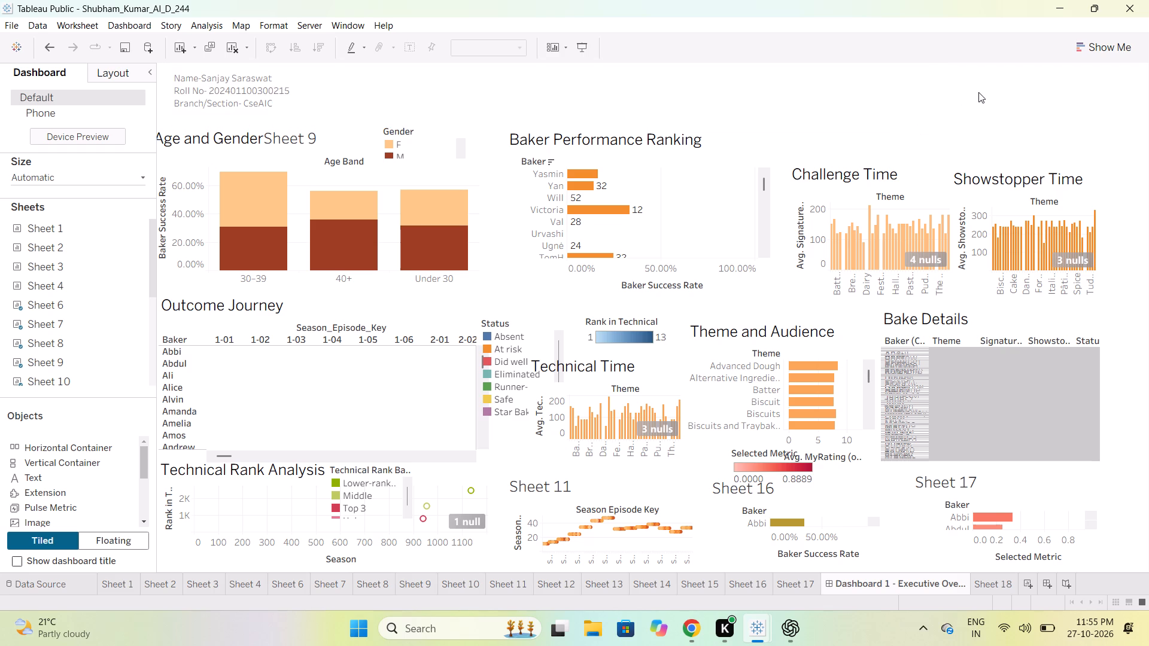
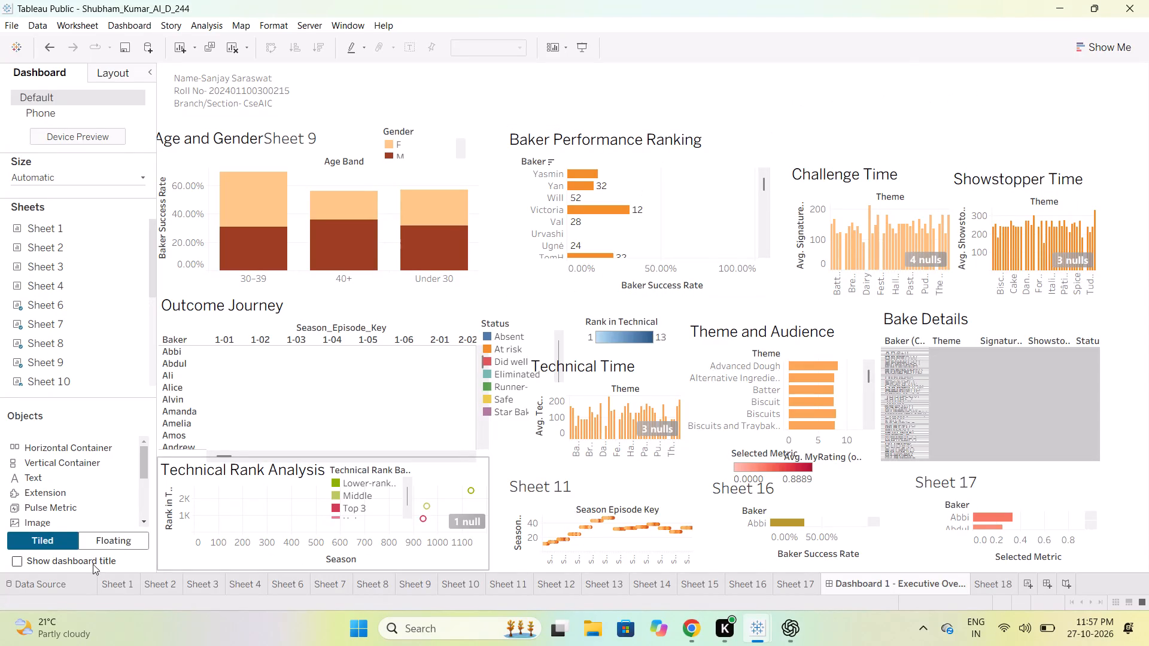
# Review the workbook's worksheets from Sheet 1 through Sheet 17, then return to the Executive Overview dashboard.
pyautogui.click(115, 584)
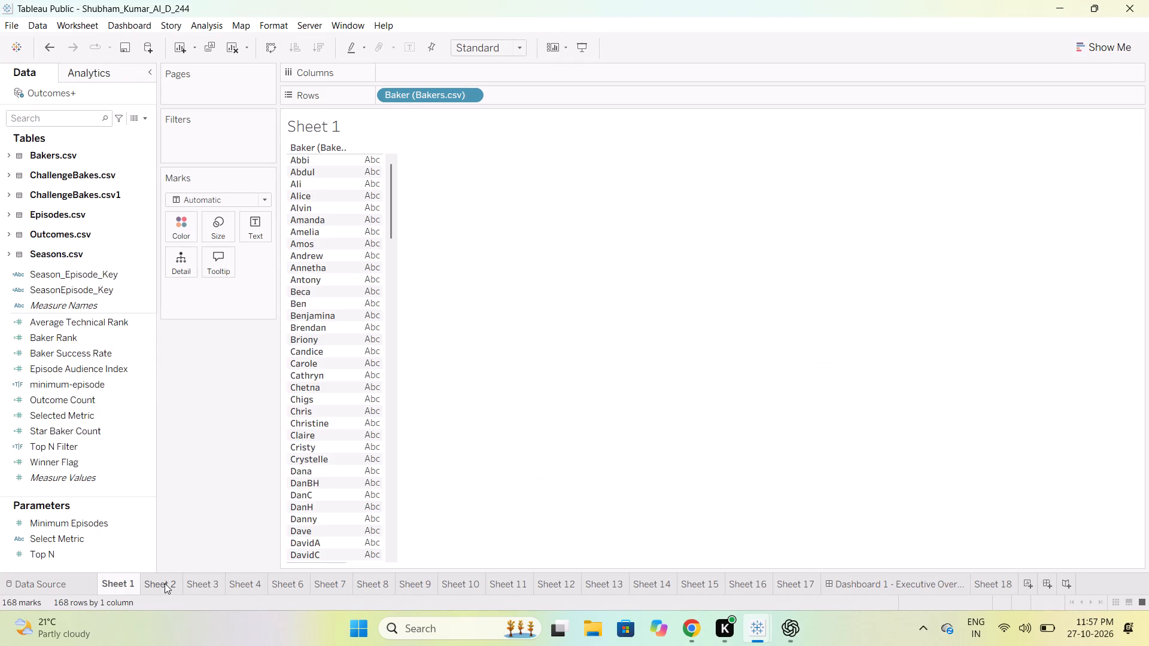
pyautogui.click(165, 583)
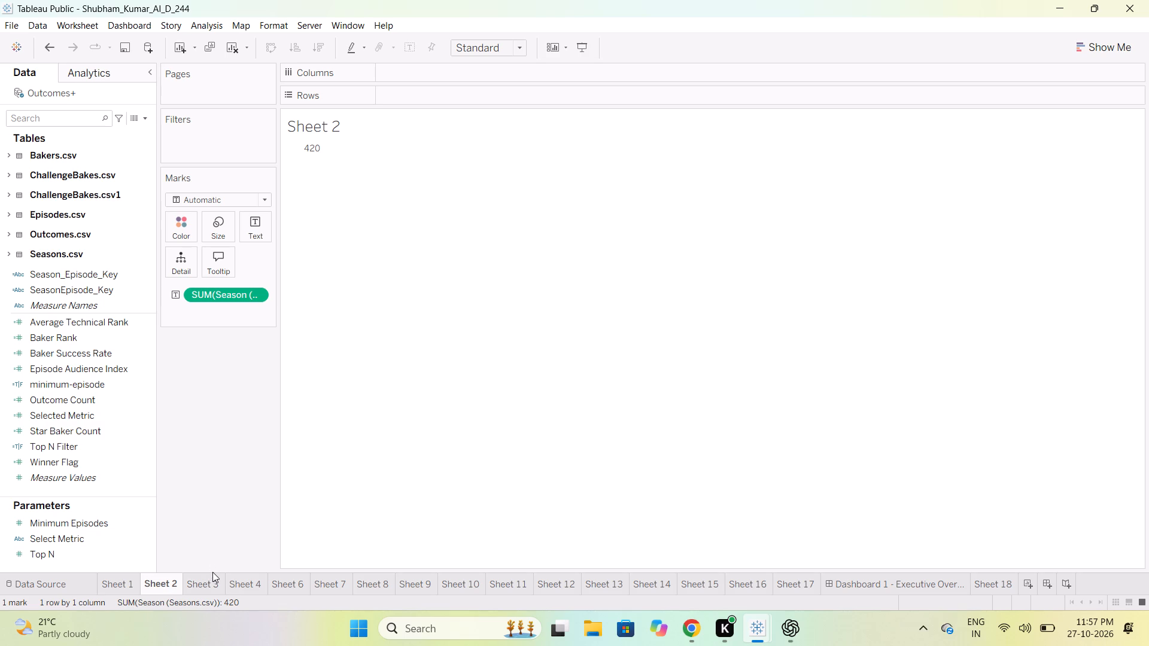
pyautogui.click(209, 584)
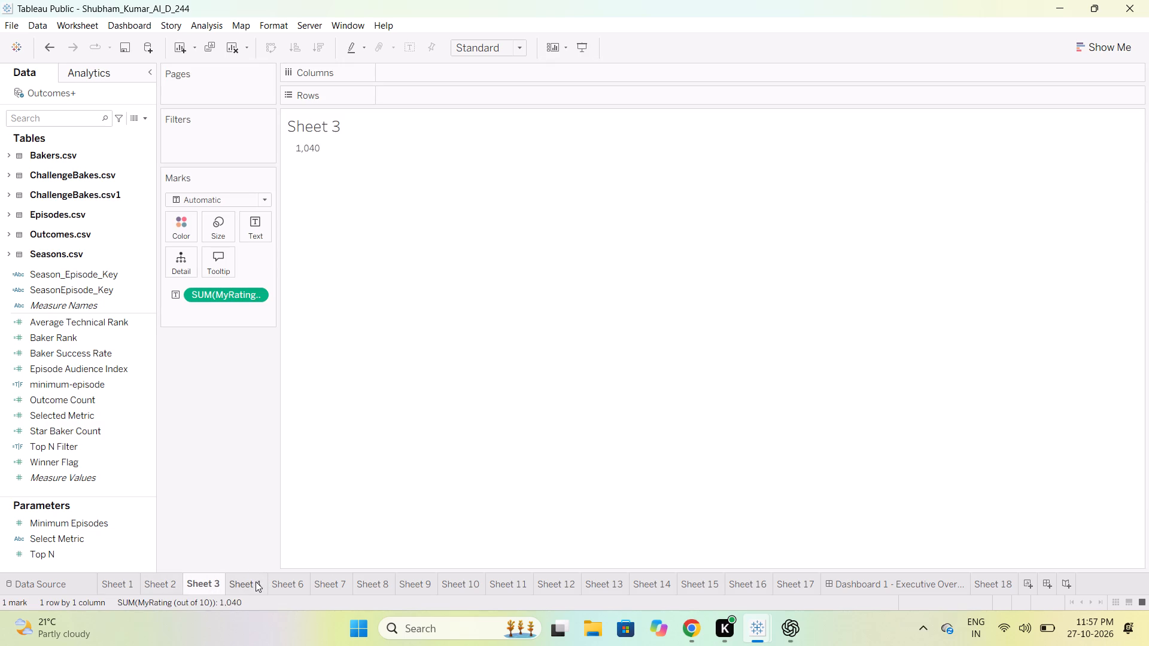
pyautogui.click(255, 583)
pyautogui.click(297, 578)
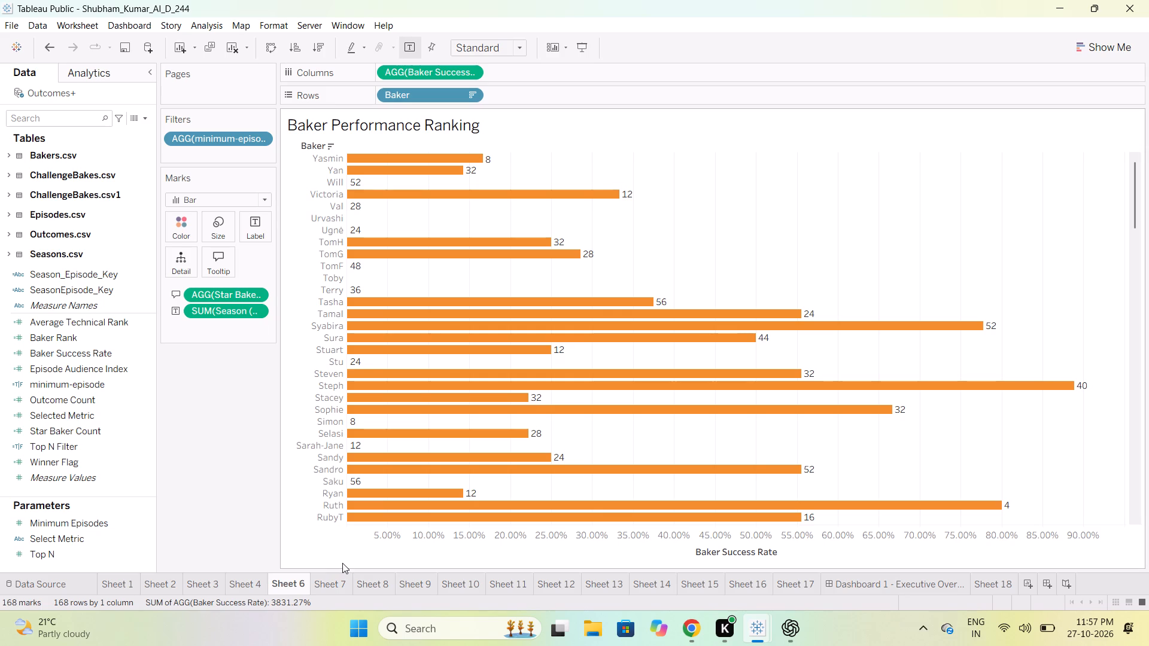
pyautogui.click(335, 577)
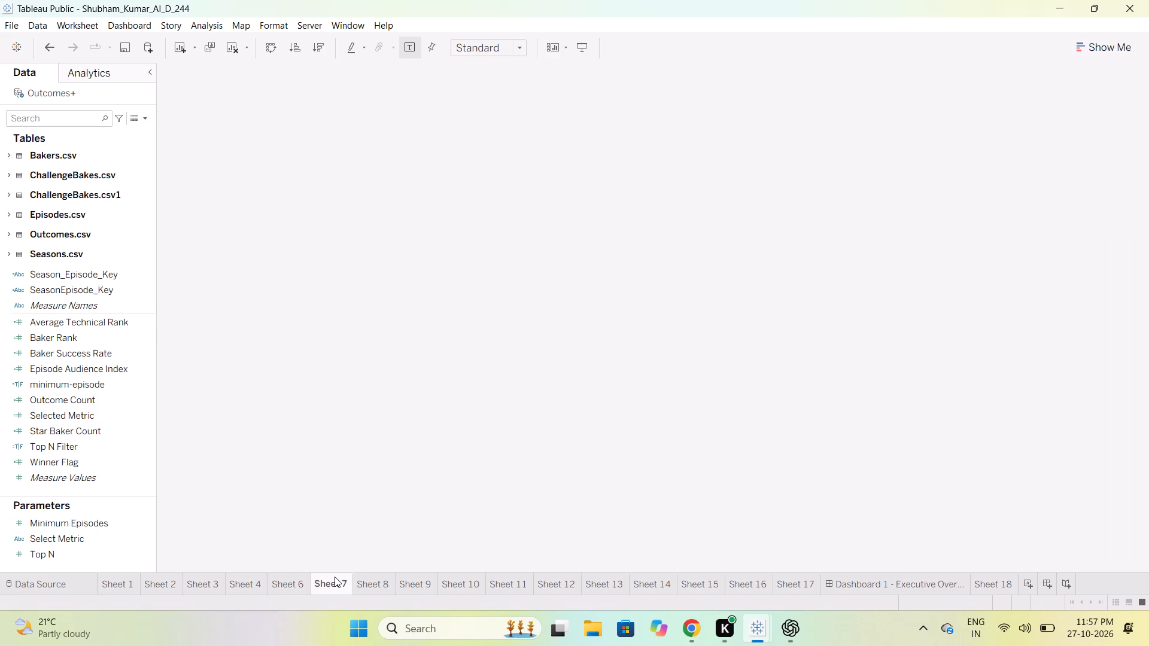
pyautogui.click(378, 577)
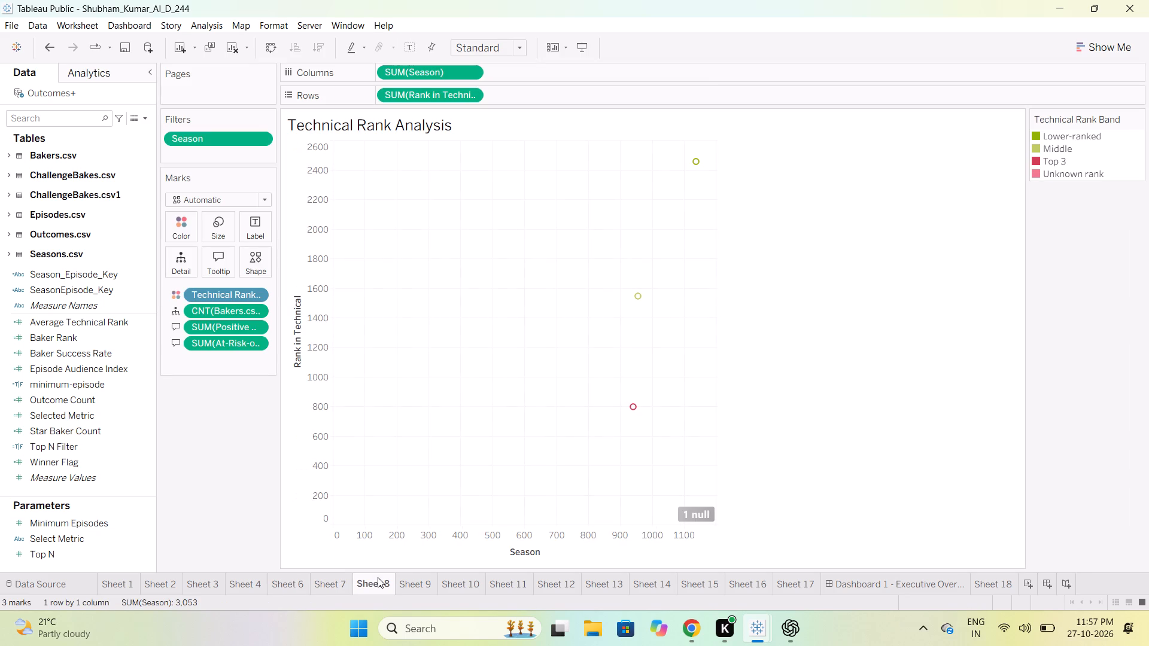
pyautogui.click(422, 583)
pyautogui.click(472, 587)
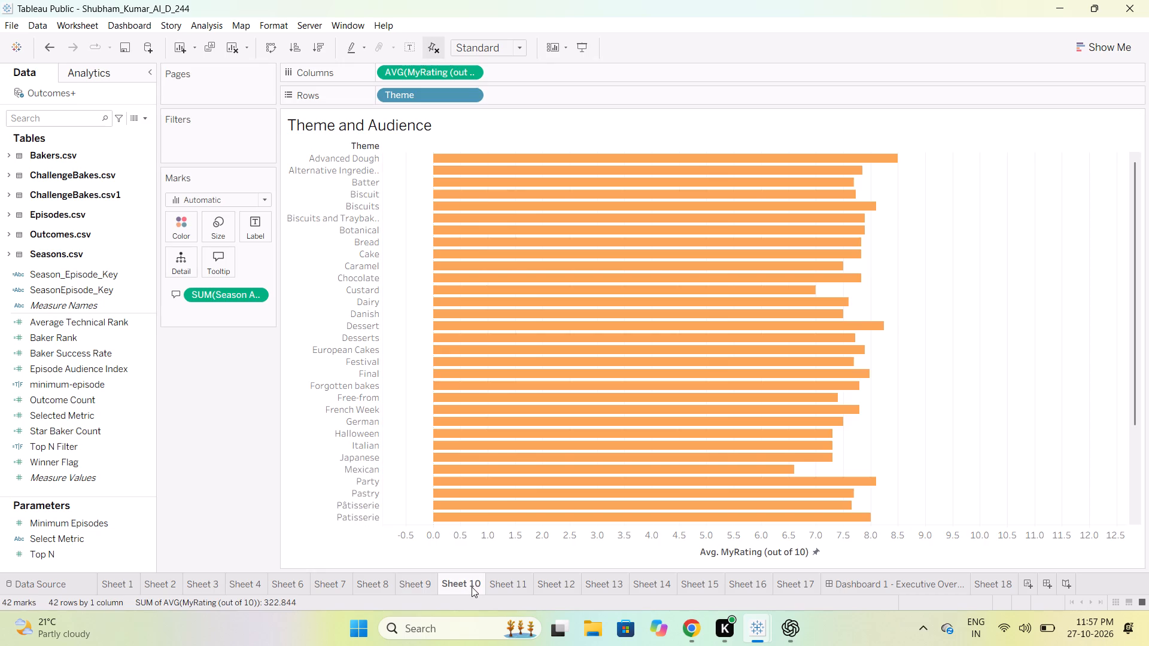
pyautogui.click(508, 580)
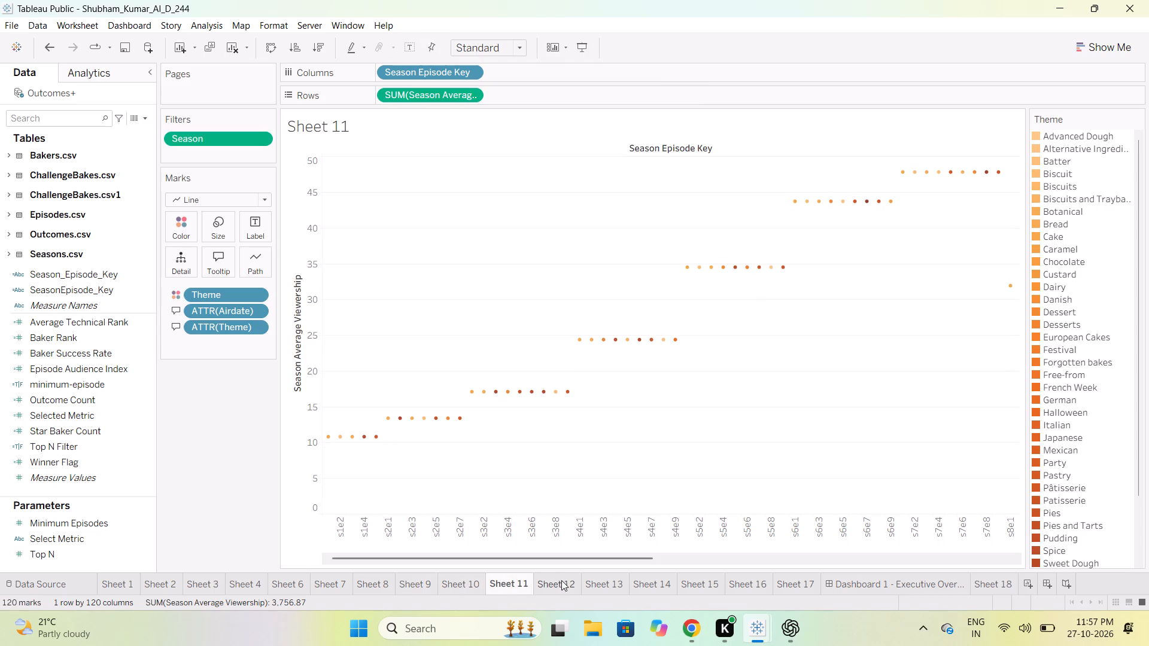
pyautogui.moveTo(561, 580); pyautogui.dragTo(604, 582)
pyautogui.click(604, 582)
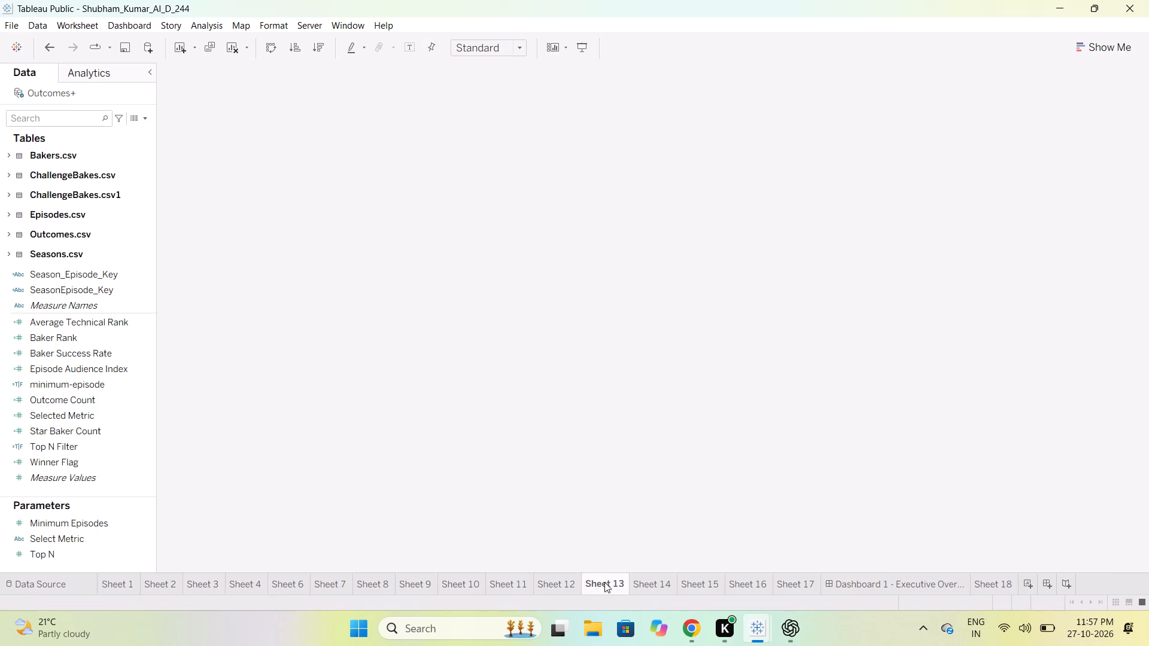
pyautogui.click(648, 580)
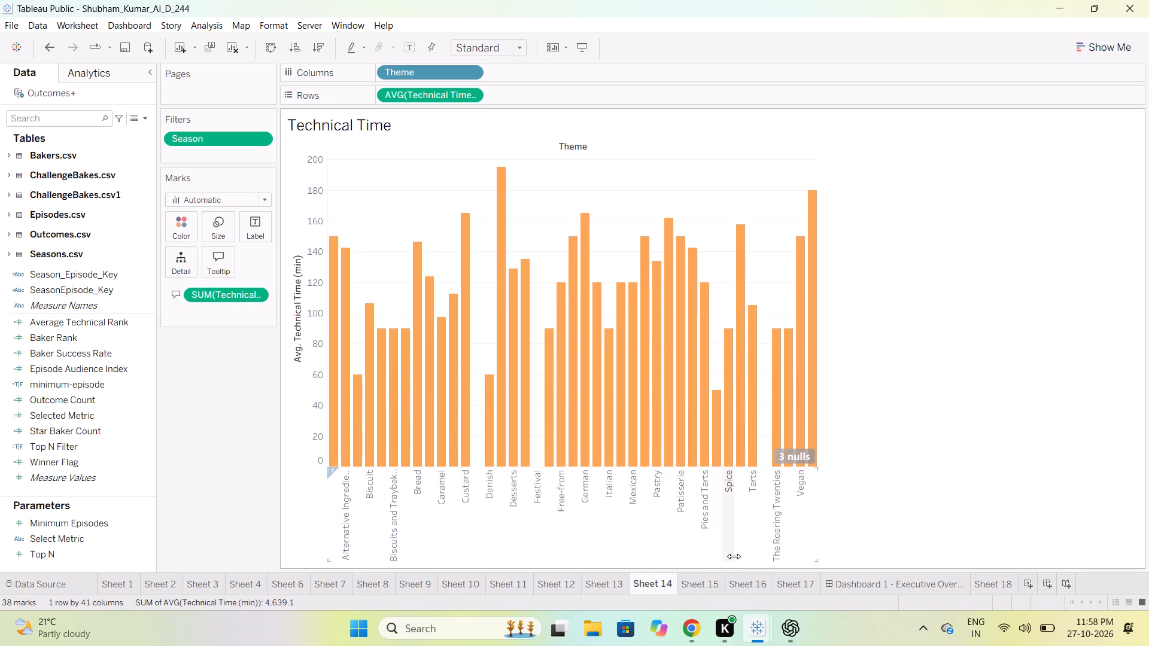
pyautogui.click(695, 586)
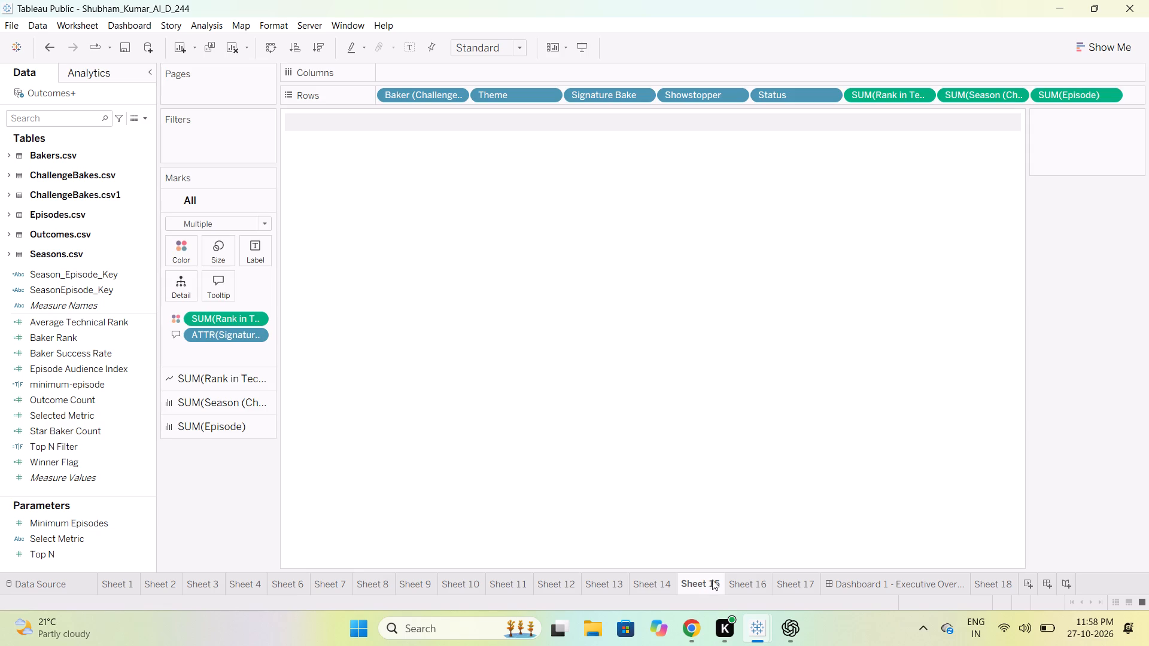
pyautogui.click(743, 583)
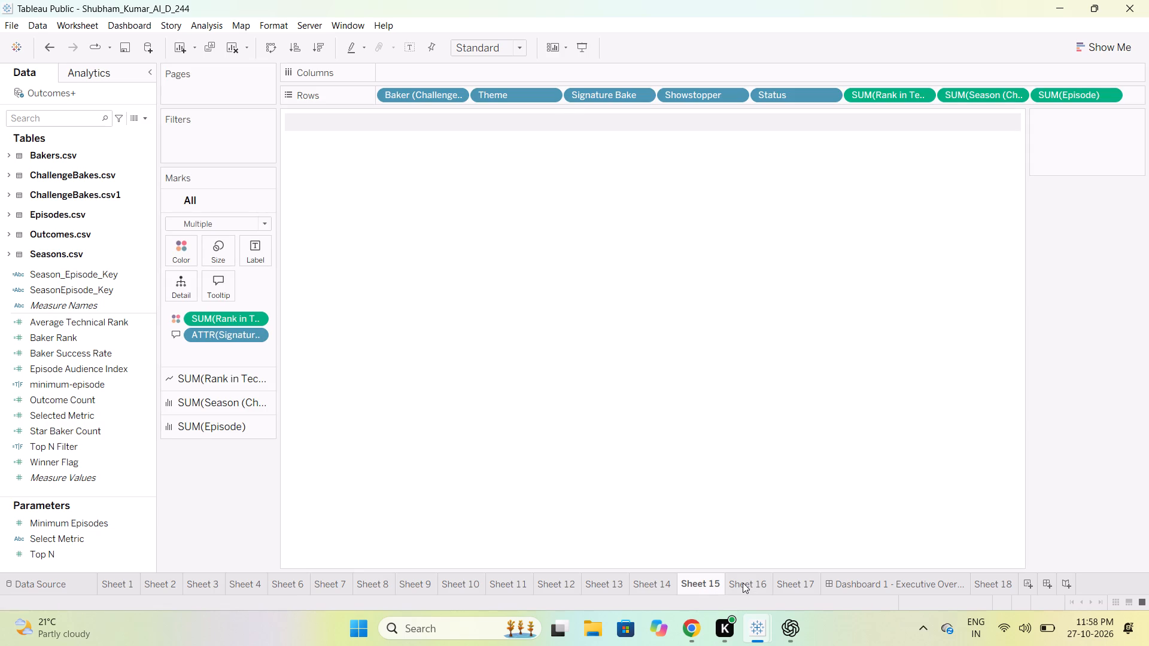
pyautogui.click(743, 583)
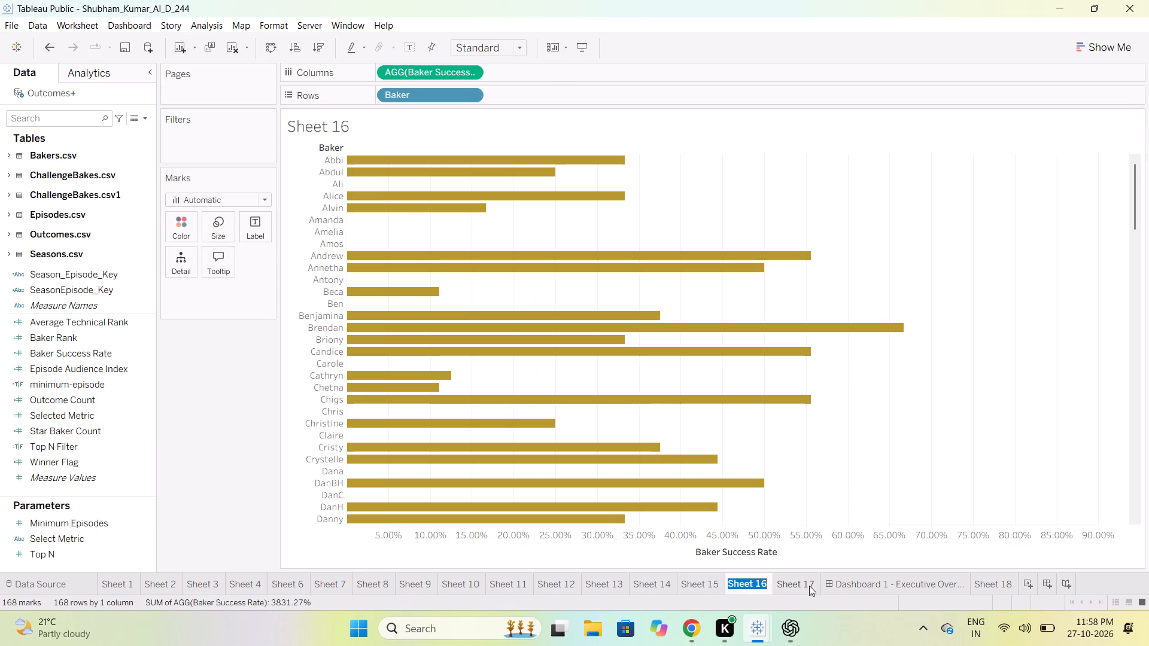
pyautogui.click(791, 578)
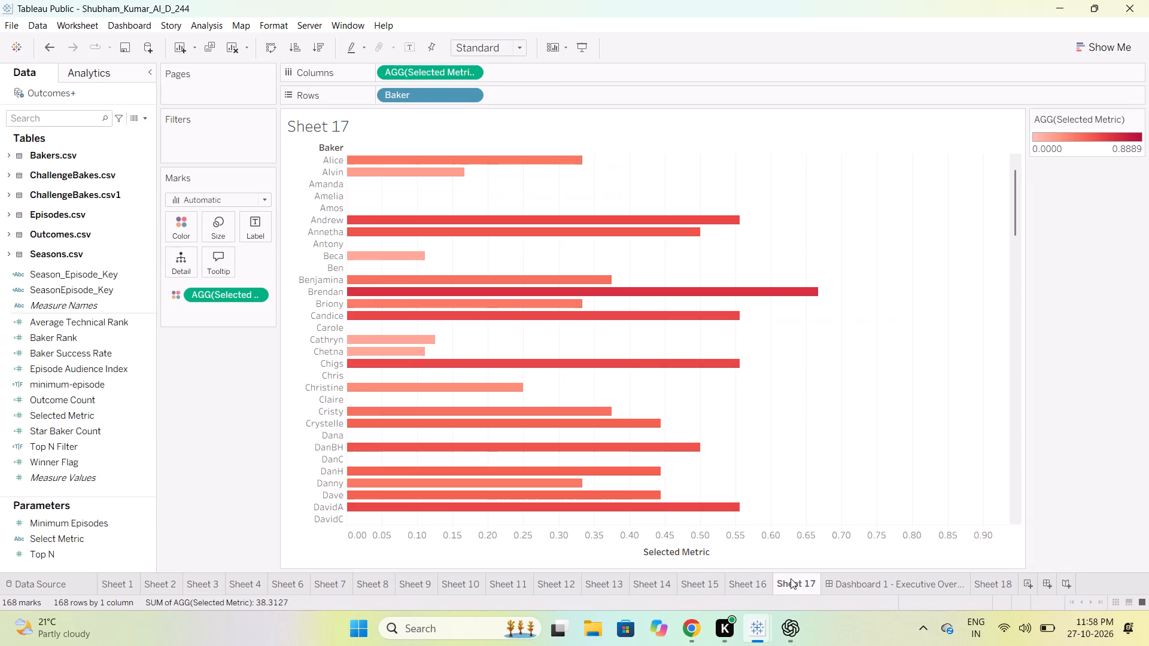
pyautogui.click(858, 589)
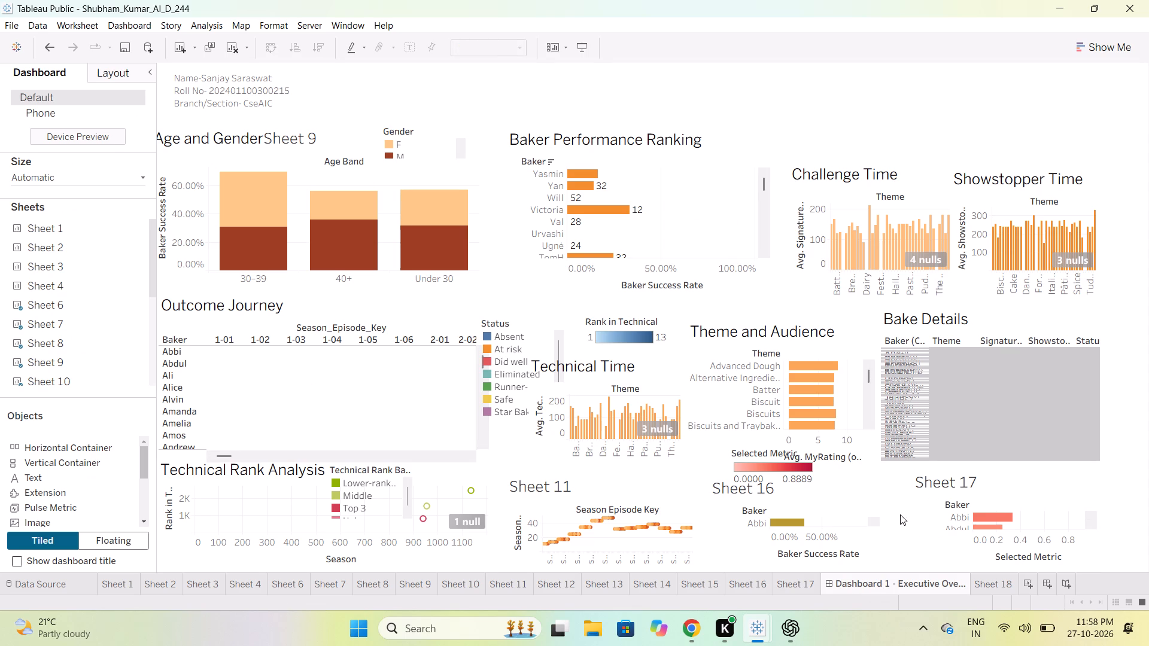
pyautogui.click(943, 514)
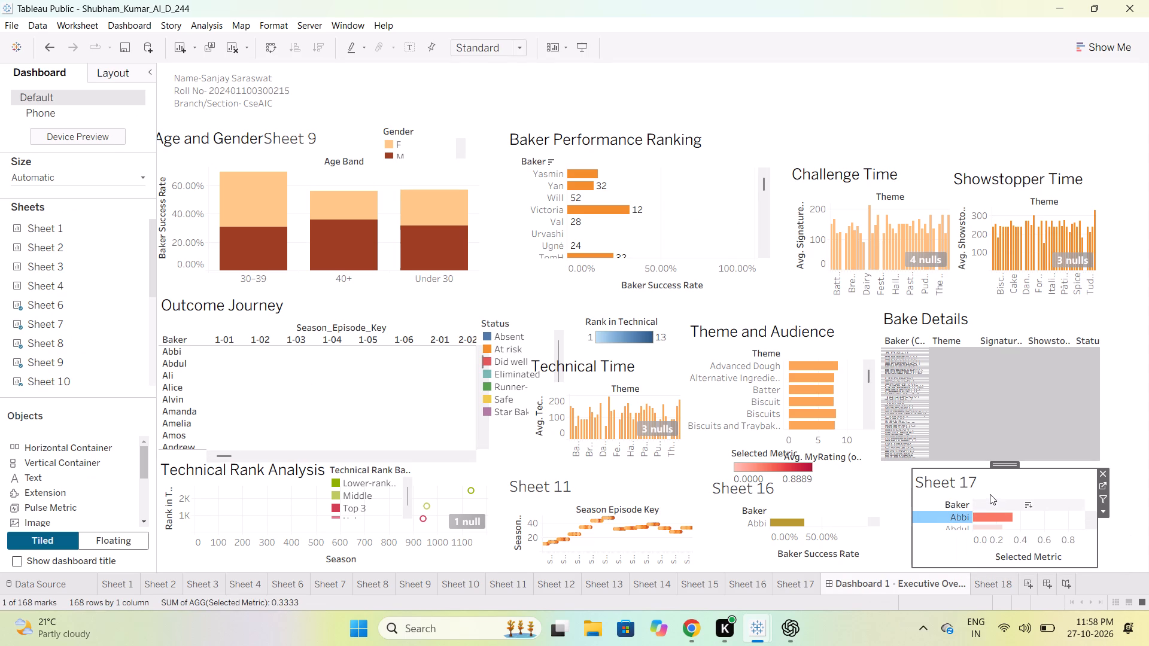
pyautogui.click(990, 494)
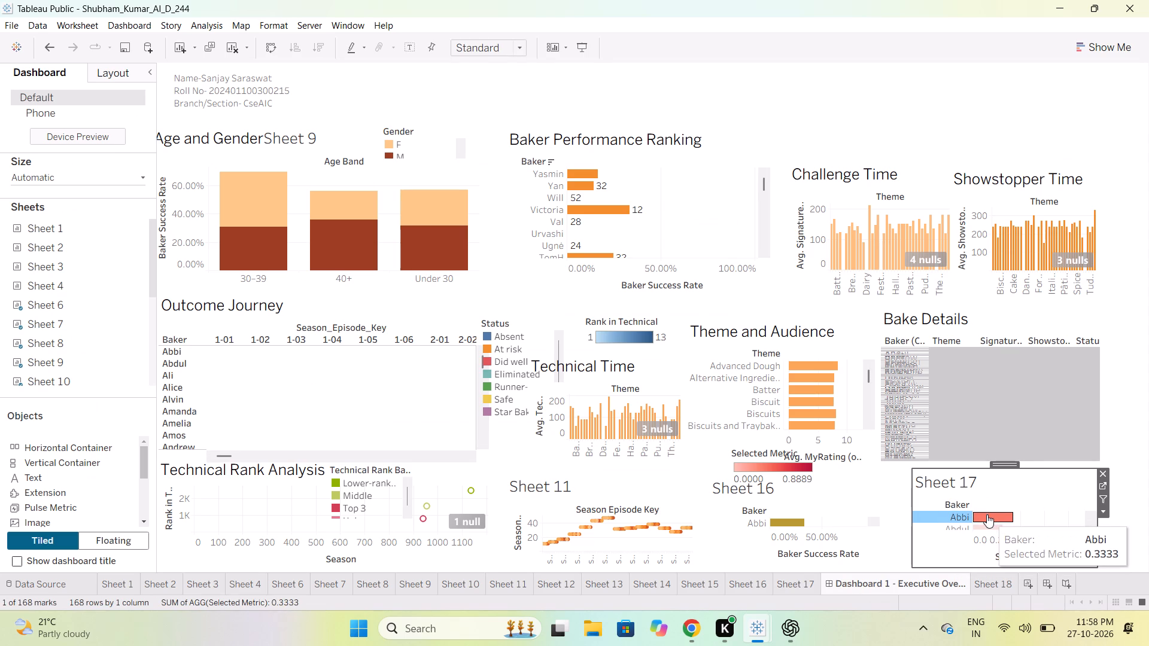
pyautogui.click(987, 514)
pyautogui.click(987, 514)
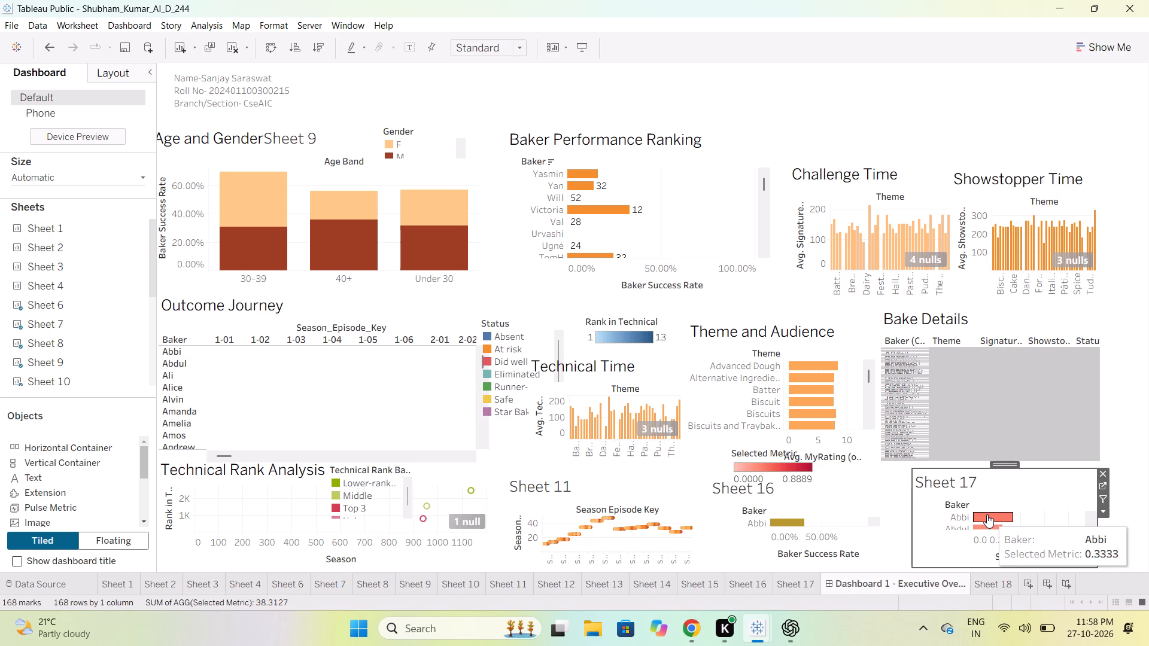
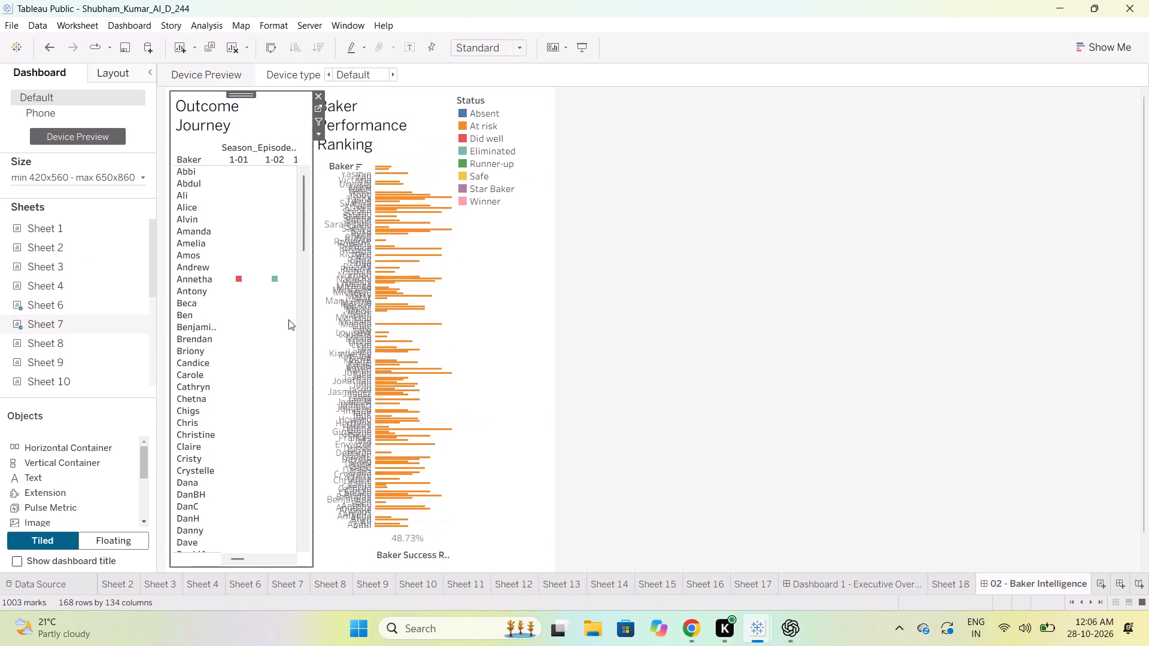
# Hide the title of the Outcome Journey chart on the dashboard and make the chart floating.
pyautogui.click(112, 72)
pyautogui.click(17, 124)
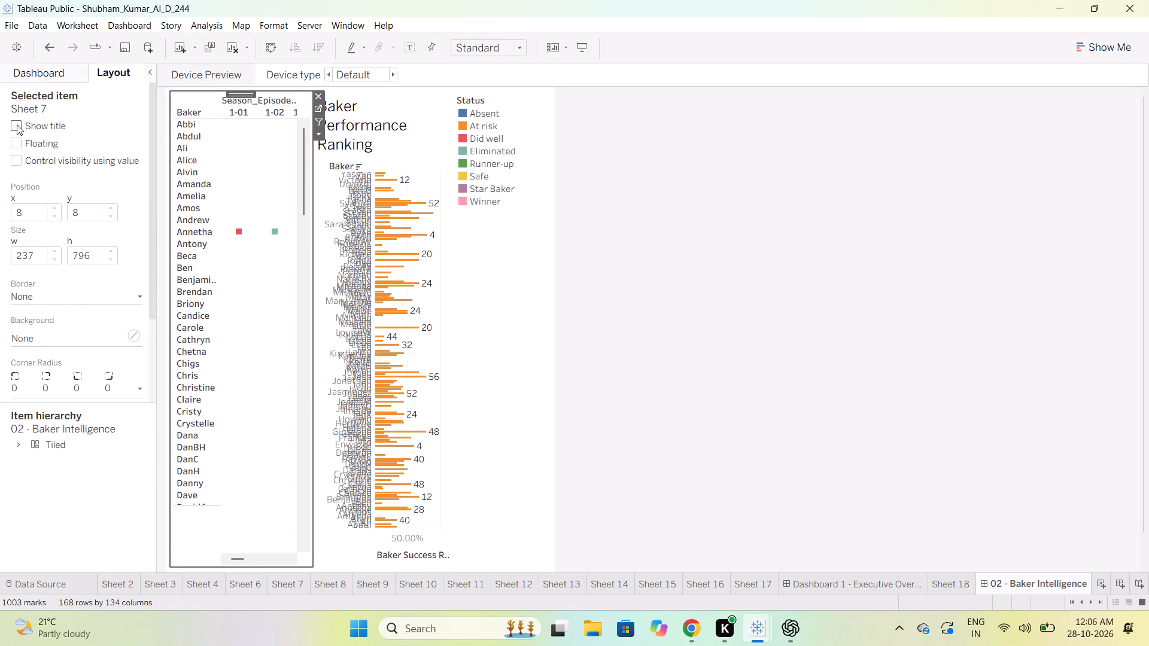
pyautogui.click(10, 143)
pyautogui.click(14, 143)
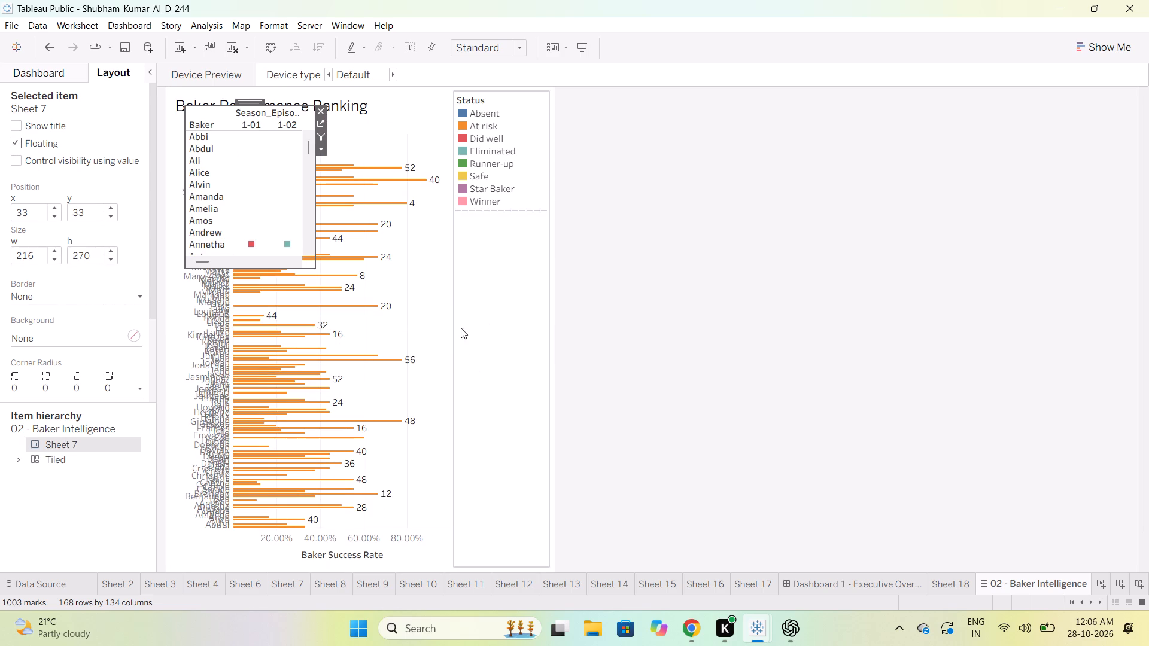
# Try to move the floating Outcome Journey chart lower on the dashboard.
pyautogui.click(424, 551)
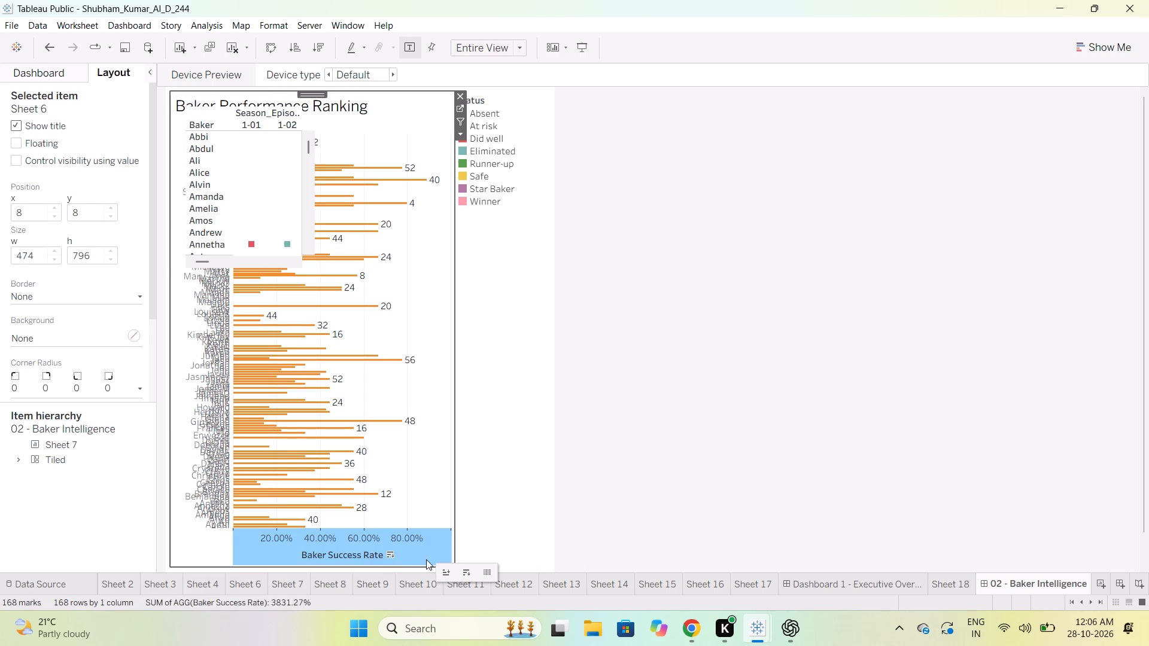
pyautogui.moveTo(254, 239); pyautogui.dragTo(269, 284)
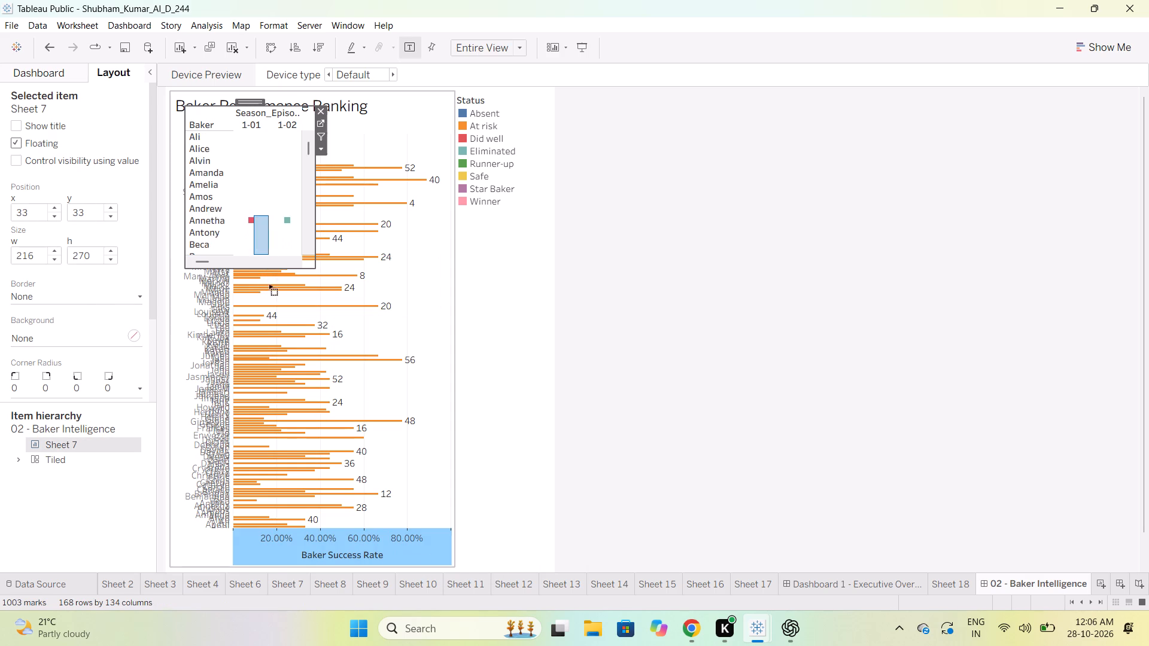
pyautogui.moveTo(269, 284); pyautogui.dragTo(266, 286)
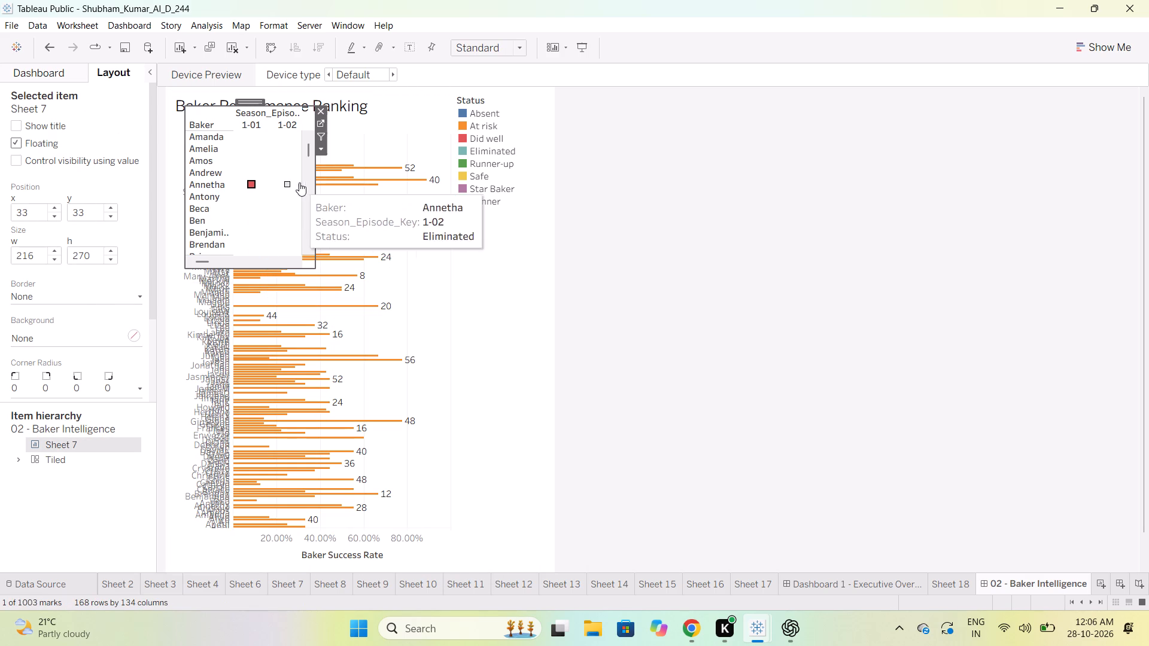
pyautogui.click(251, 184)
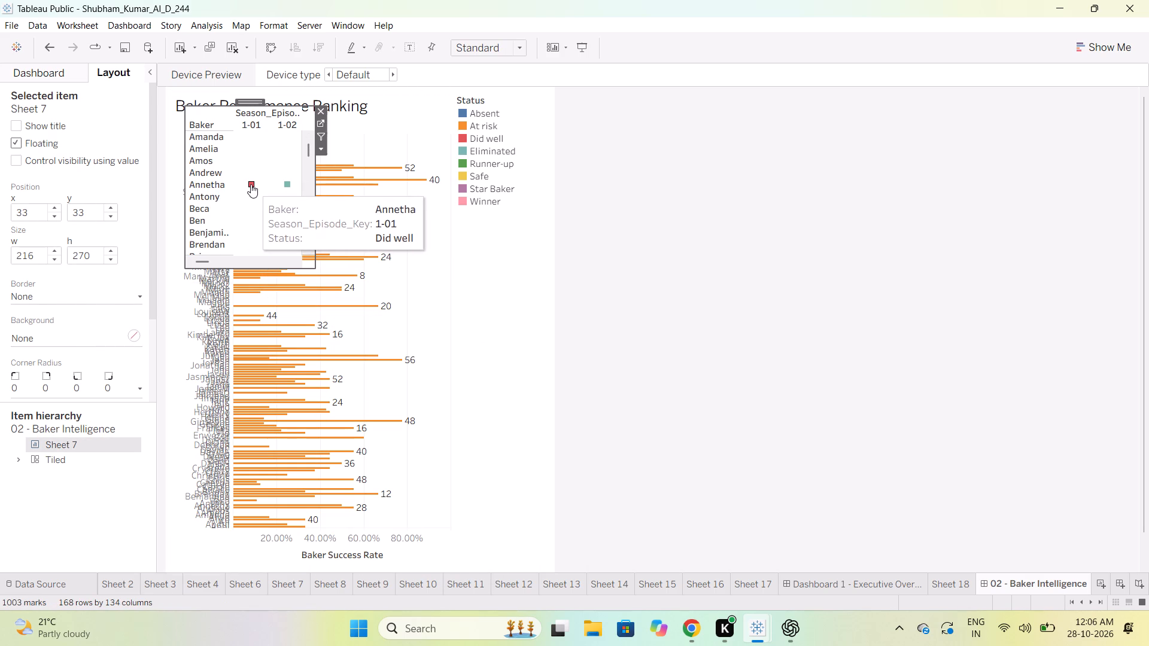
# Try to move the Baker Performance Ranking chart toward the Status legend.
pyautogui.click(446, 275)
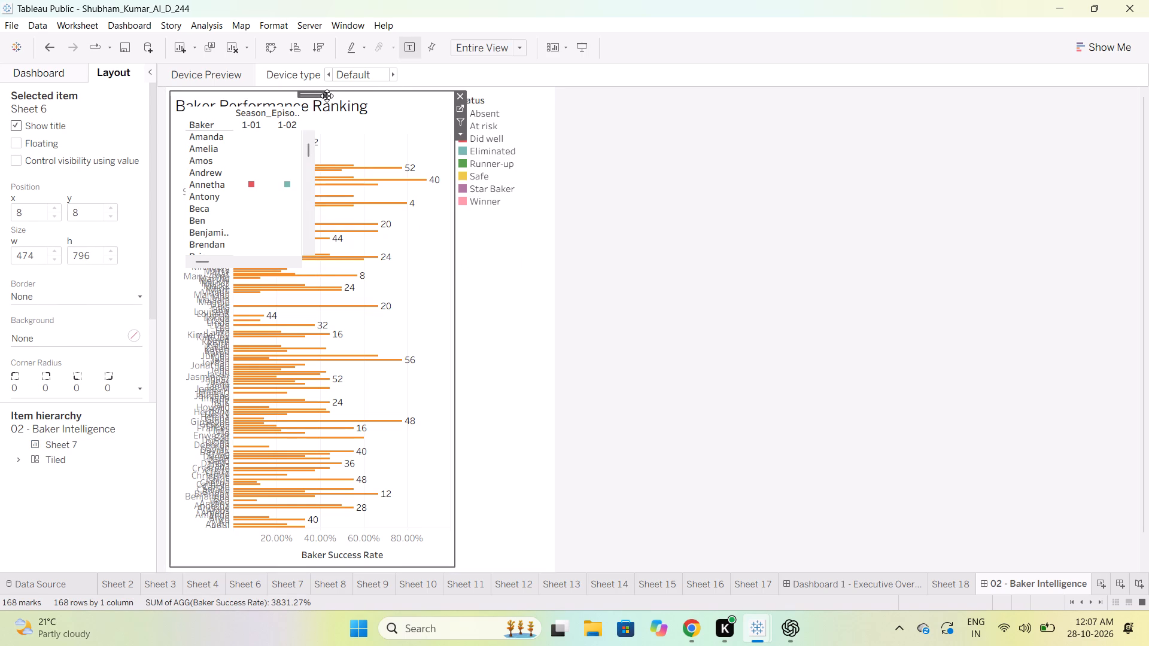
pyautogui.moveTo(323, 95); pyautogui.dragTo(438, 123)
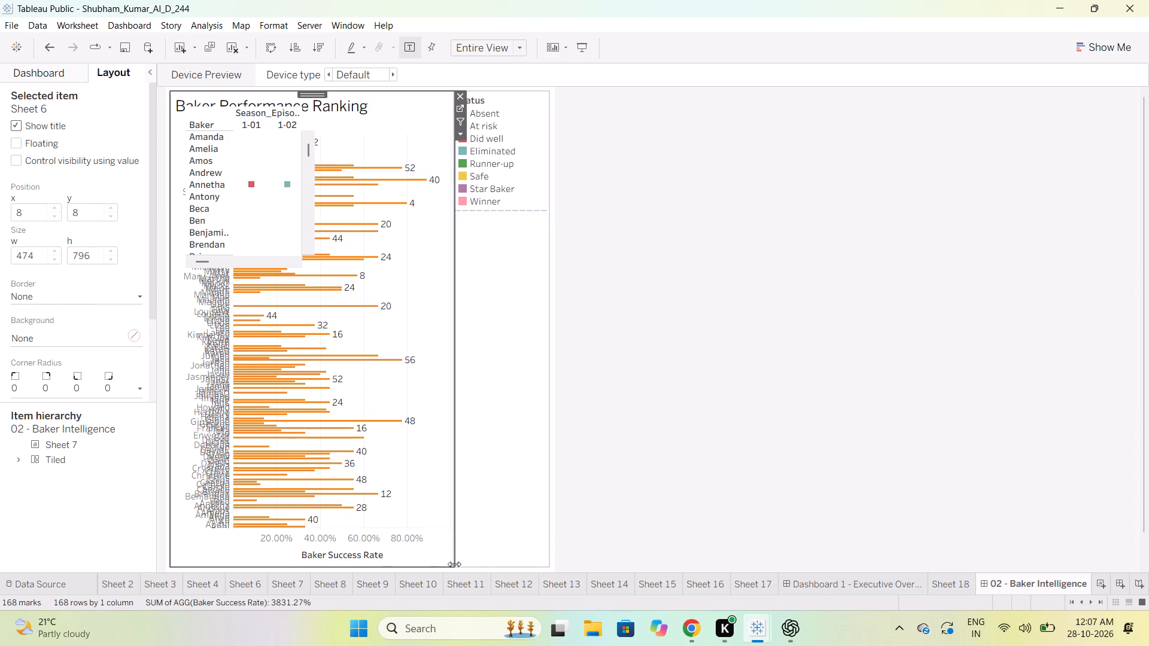
# Narrow the Baker Performance Ranking chart to about 370 px wide and try to shorten it by its lower edge.
pyautogui.moveTo(452, 564); pyautogui.dragTo(392, 555)
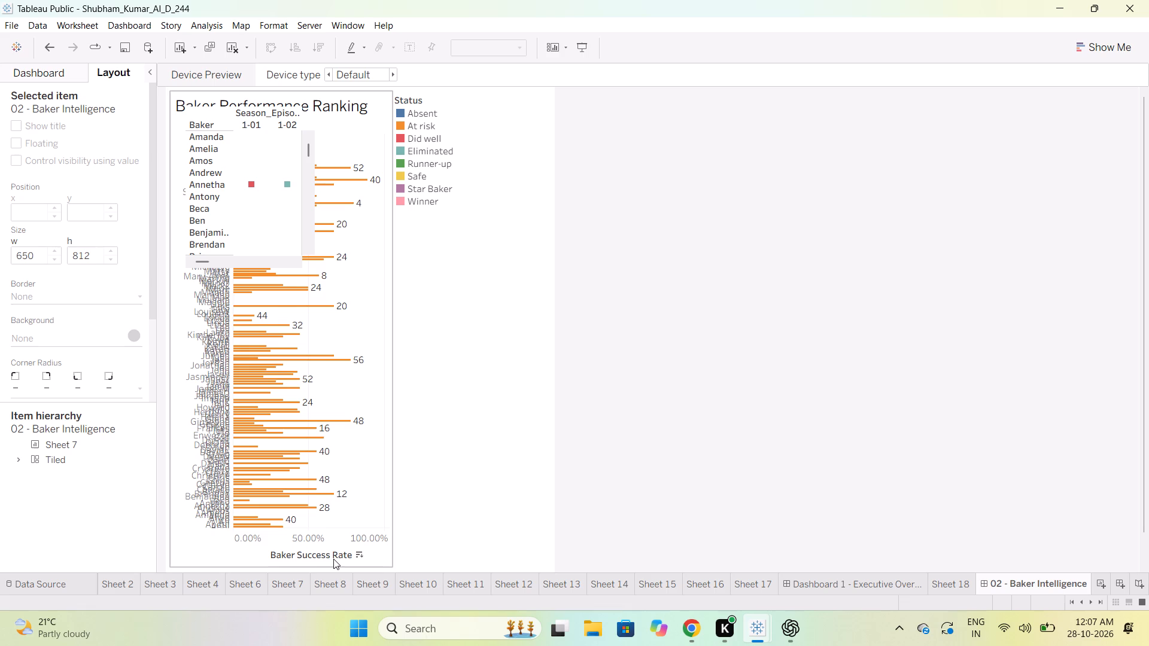
pyautogui.moveTo(329, 566); pyautogui.dragTo(326, 513)
# Open the formatting options for the Baker Intelligence dashboard.
pyautogui.click(449, 365)
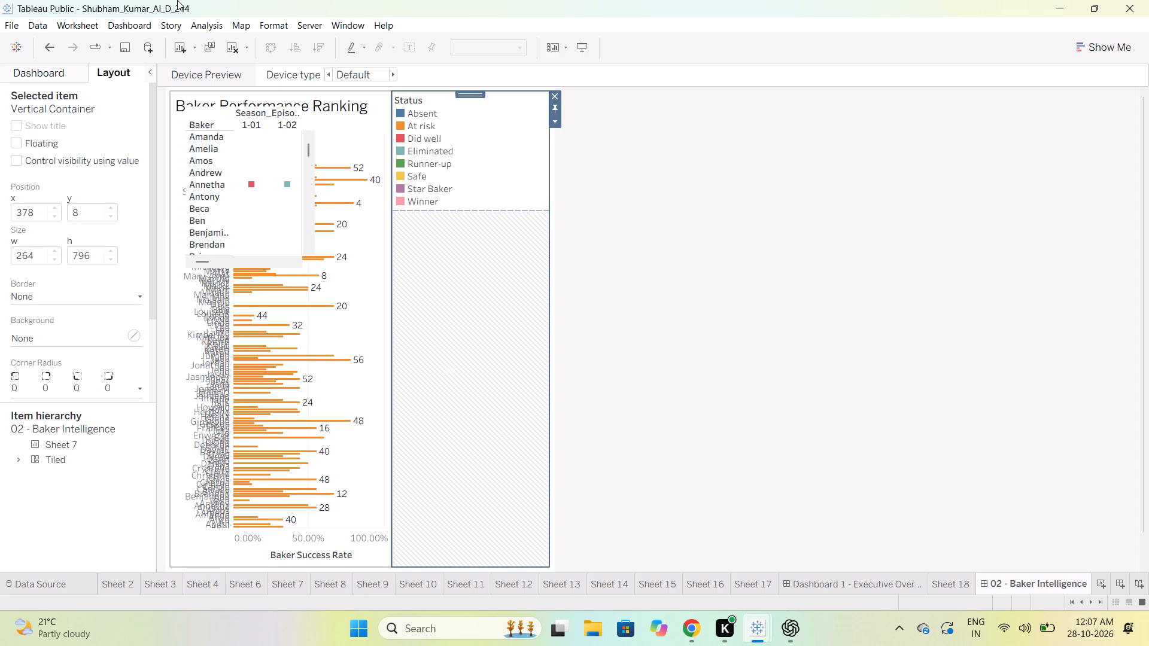
pyautogui.click(136, 26)
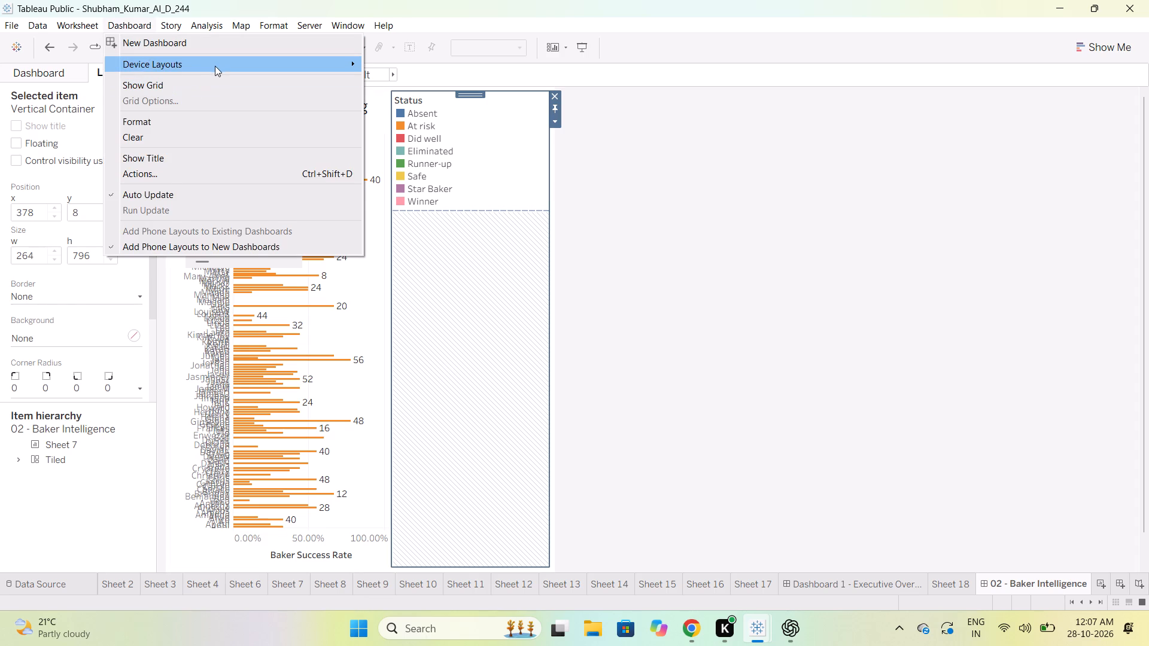
pyautogui.click(216, 64)
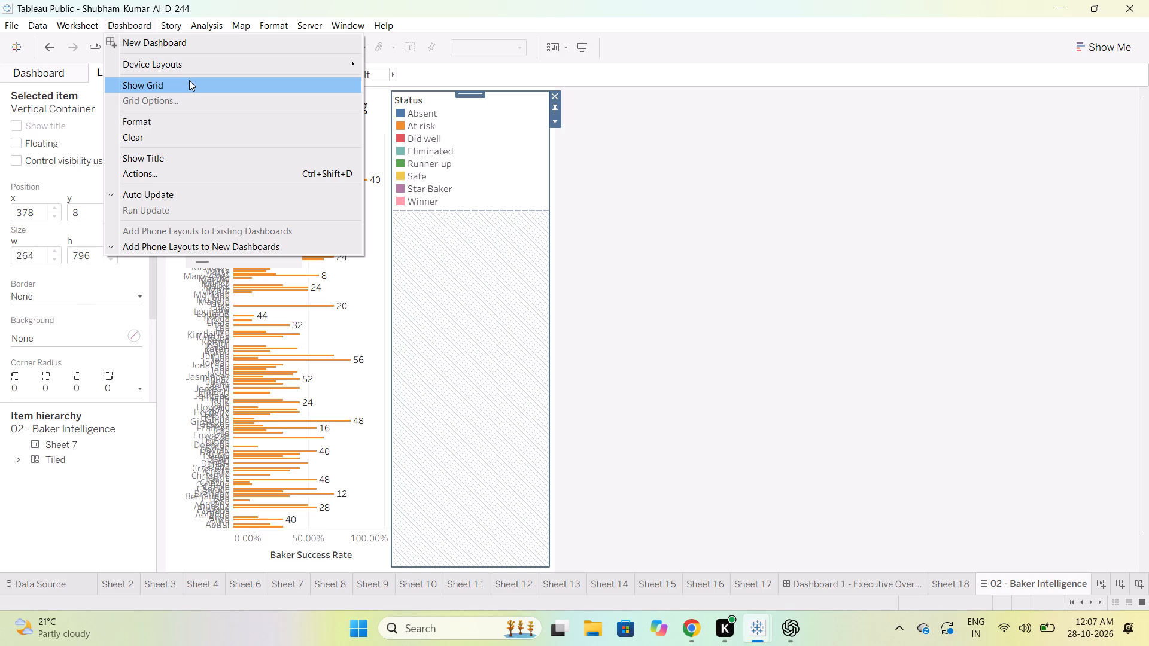
pyautogui.click(165, 117)
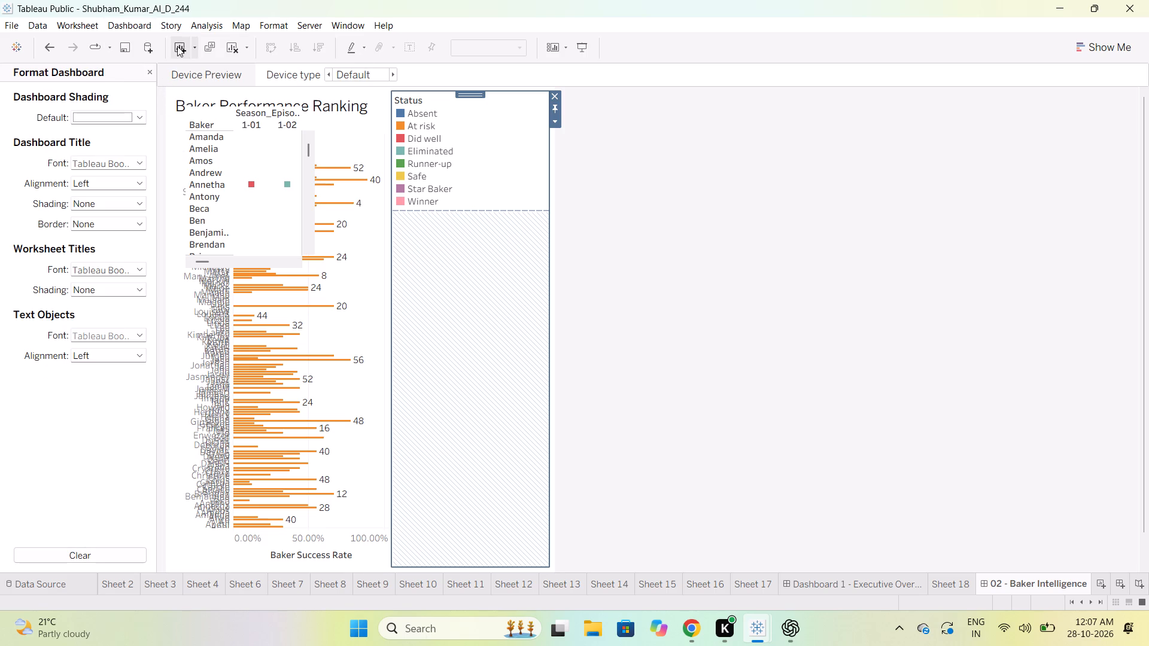
# Add a Desktop device layout to the Baker Intelligence dashboard.
pyautogui.click(123, 28)
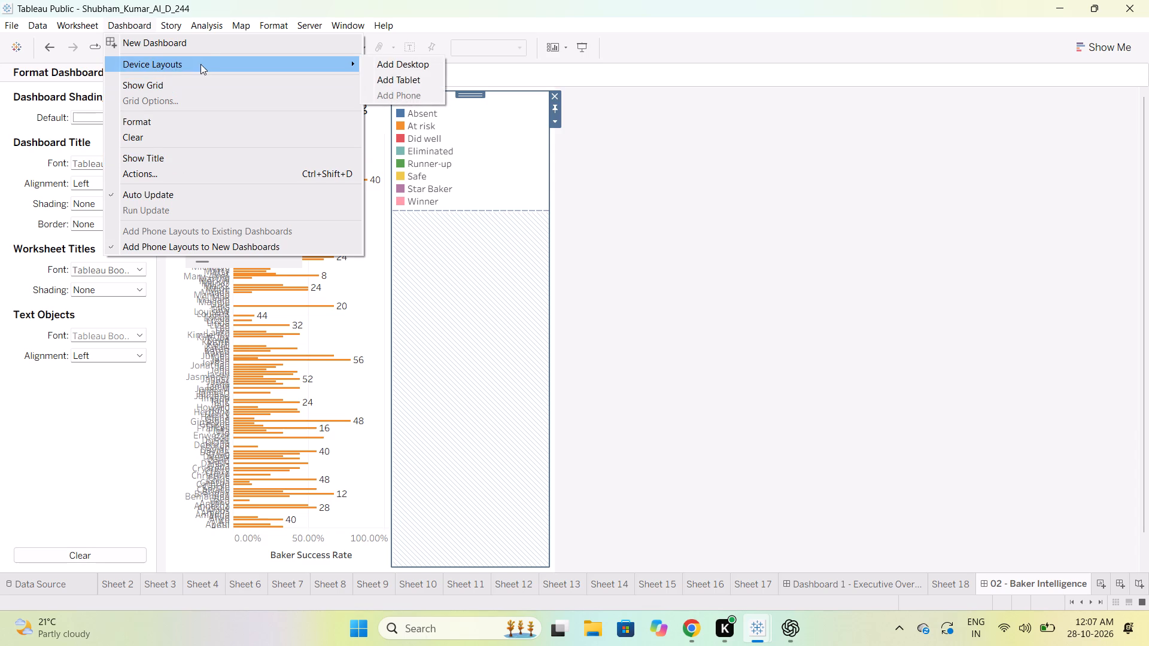
pyautogui.click(421, 60)
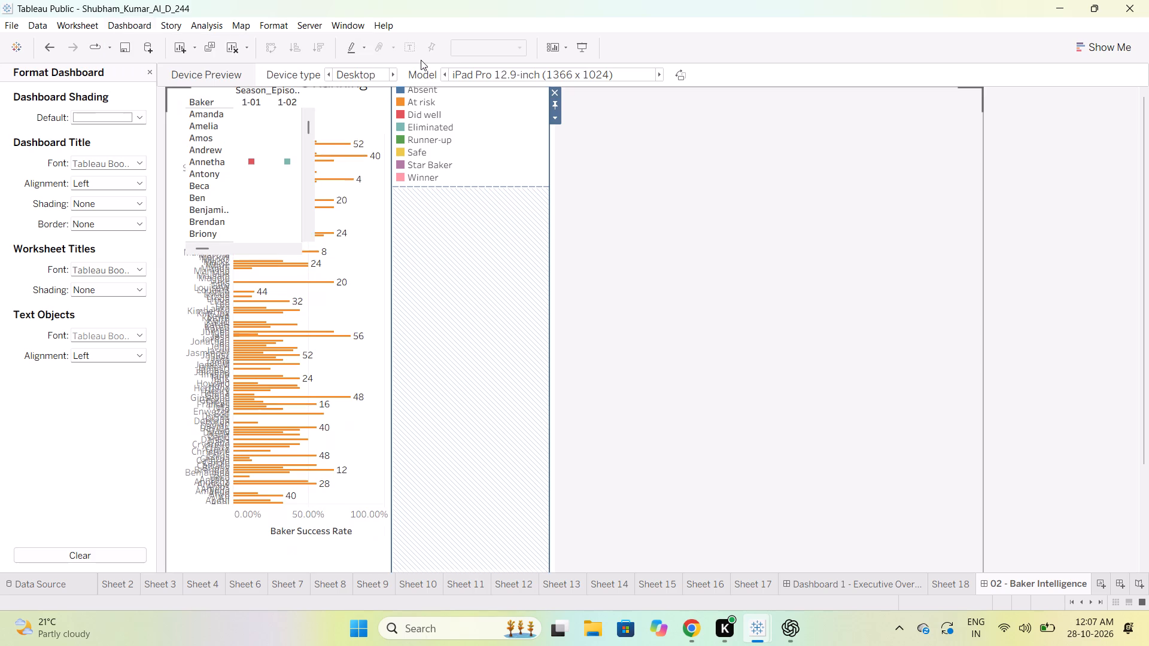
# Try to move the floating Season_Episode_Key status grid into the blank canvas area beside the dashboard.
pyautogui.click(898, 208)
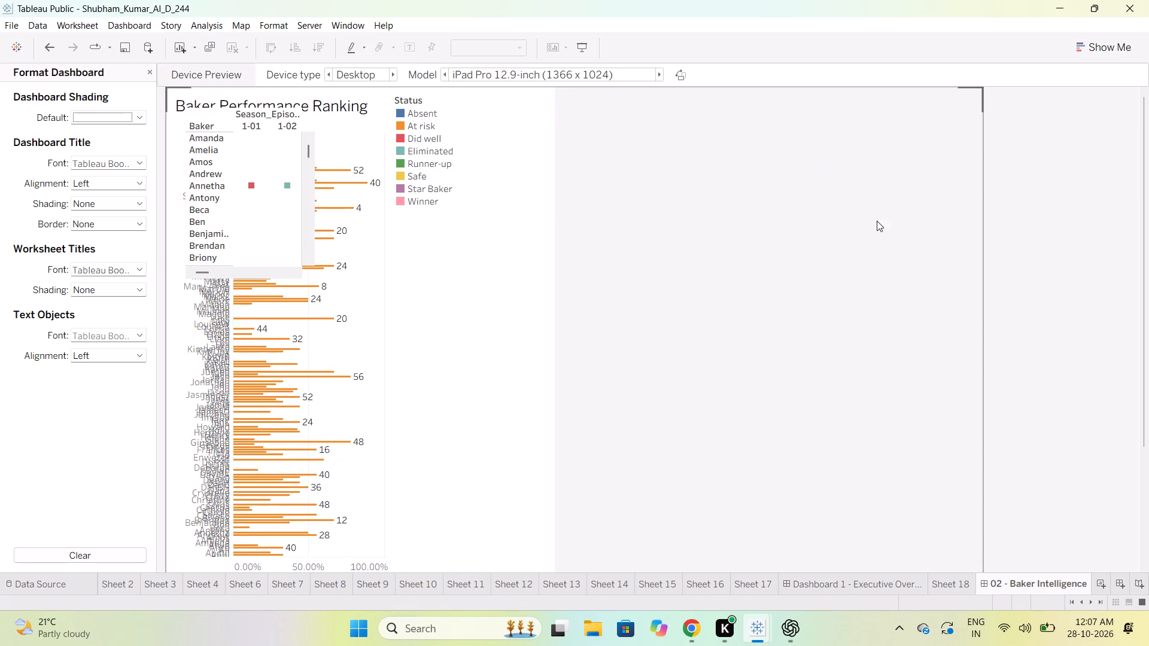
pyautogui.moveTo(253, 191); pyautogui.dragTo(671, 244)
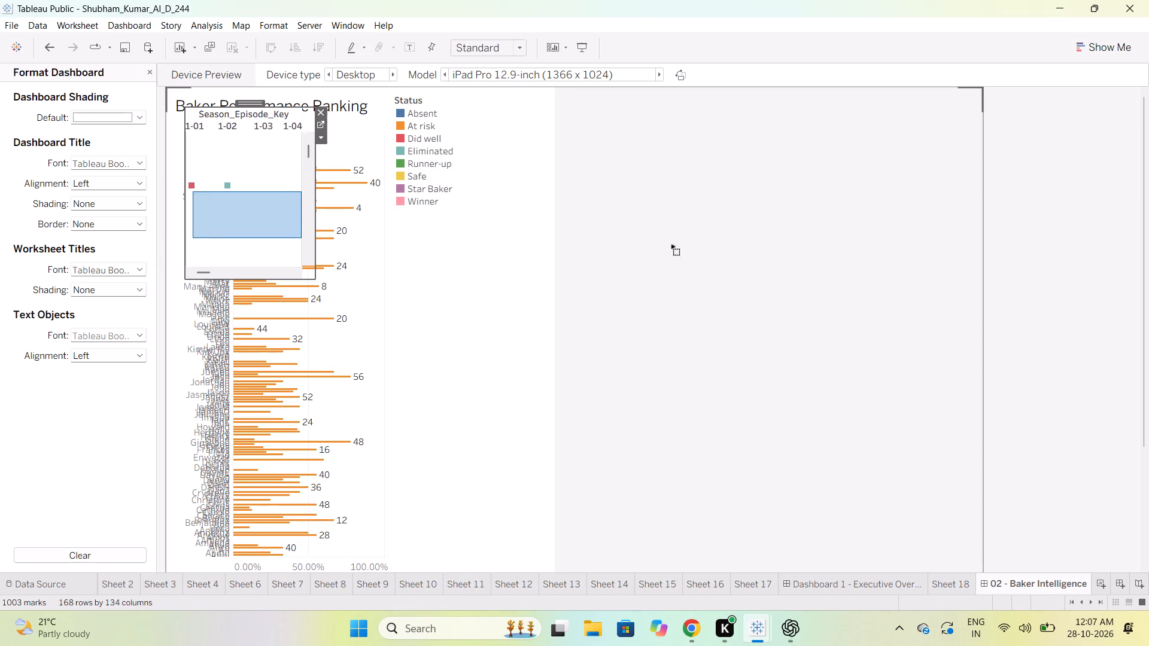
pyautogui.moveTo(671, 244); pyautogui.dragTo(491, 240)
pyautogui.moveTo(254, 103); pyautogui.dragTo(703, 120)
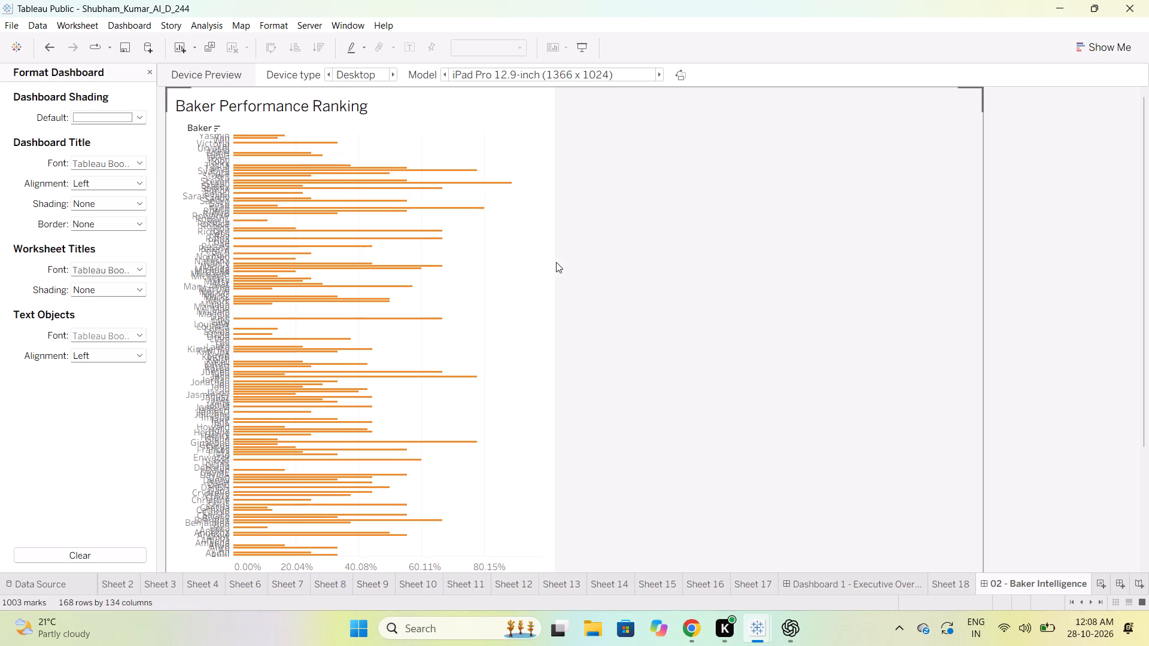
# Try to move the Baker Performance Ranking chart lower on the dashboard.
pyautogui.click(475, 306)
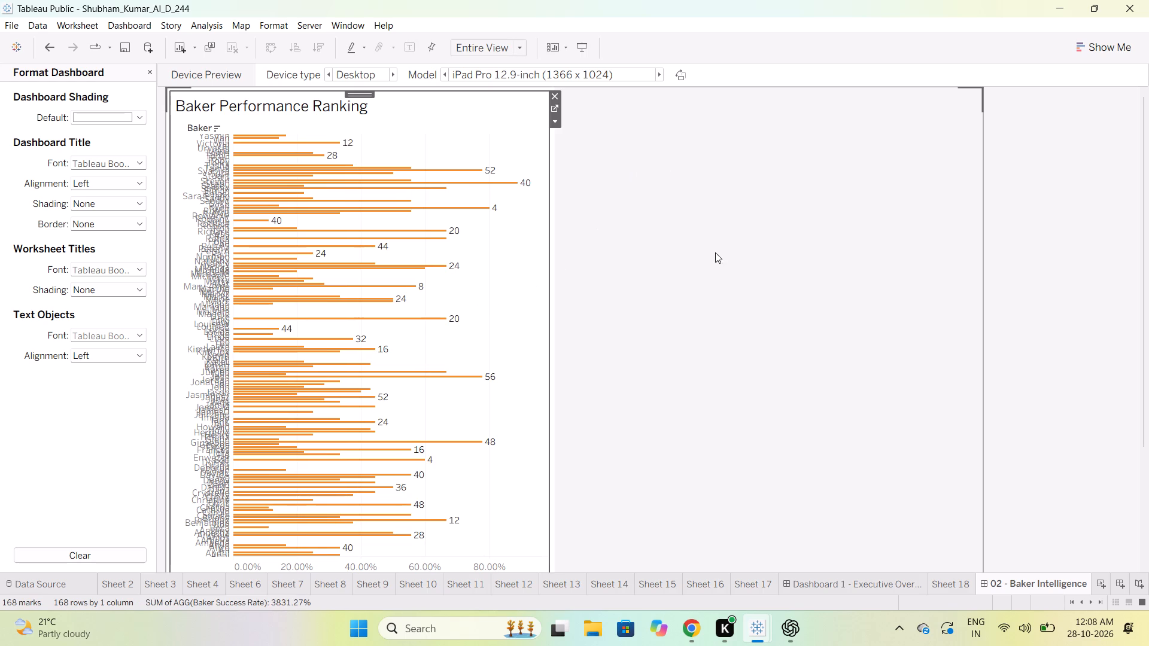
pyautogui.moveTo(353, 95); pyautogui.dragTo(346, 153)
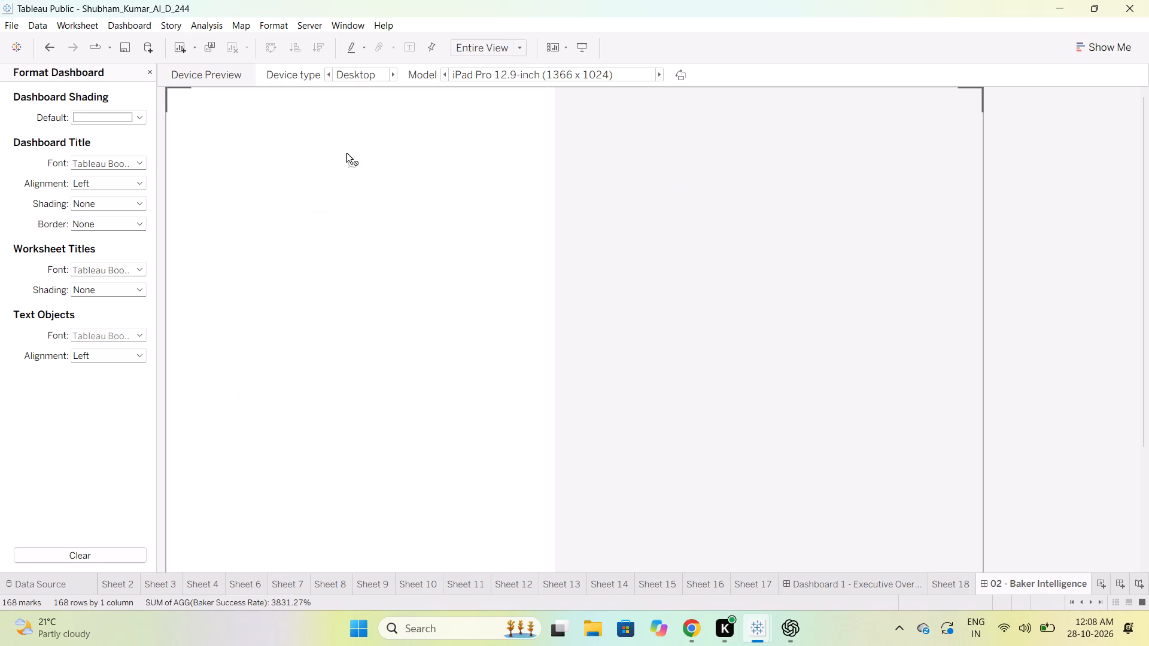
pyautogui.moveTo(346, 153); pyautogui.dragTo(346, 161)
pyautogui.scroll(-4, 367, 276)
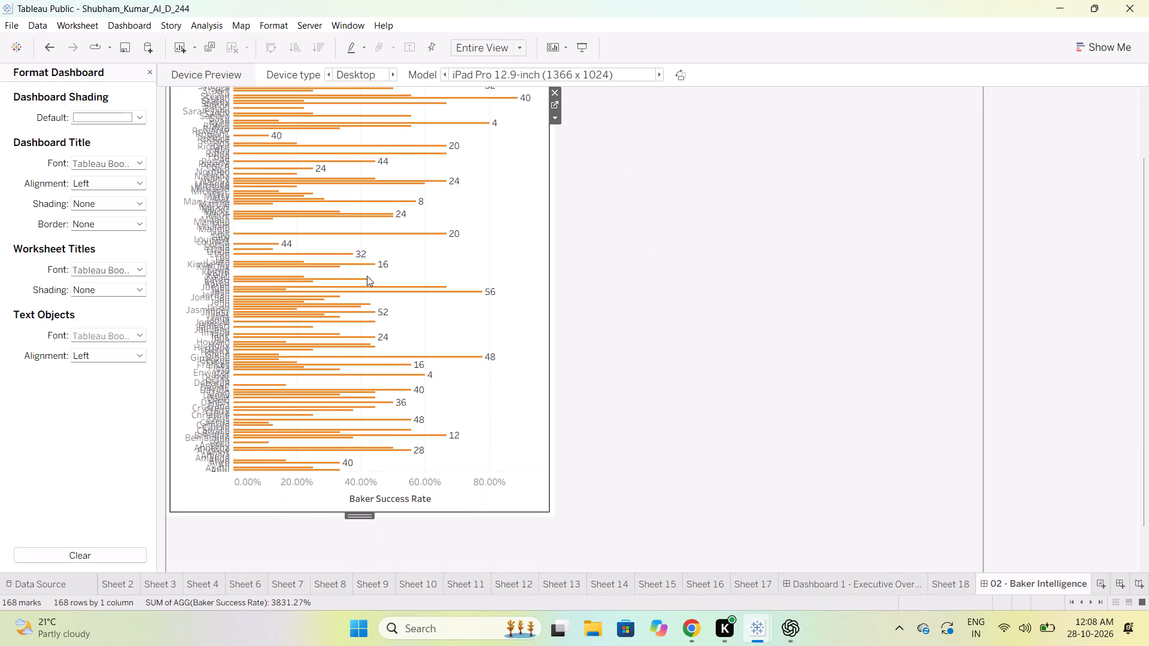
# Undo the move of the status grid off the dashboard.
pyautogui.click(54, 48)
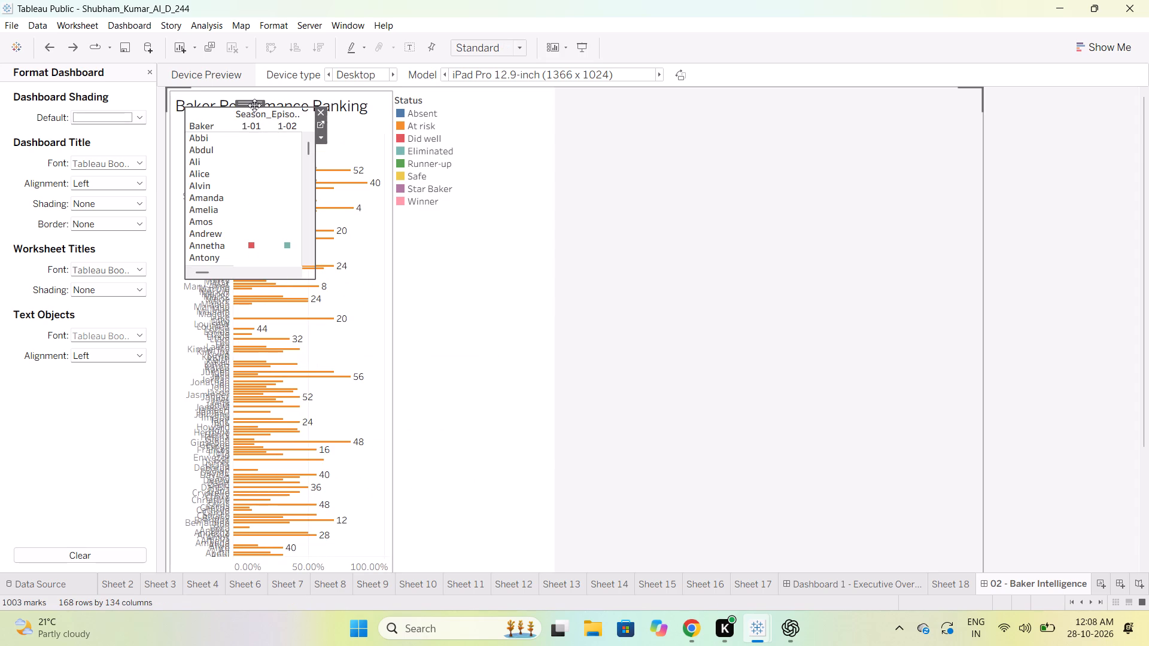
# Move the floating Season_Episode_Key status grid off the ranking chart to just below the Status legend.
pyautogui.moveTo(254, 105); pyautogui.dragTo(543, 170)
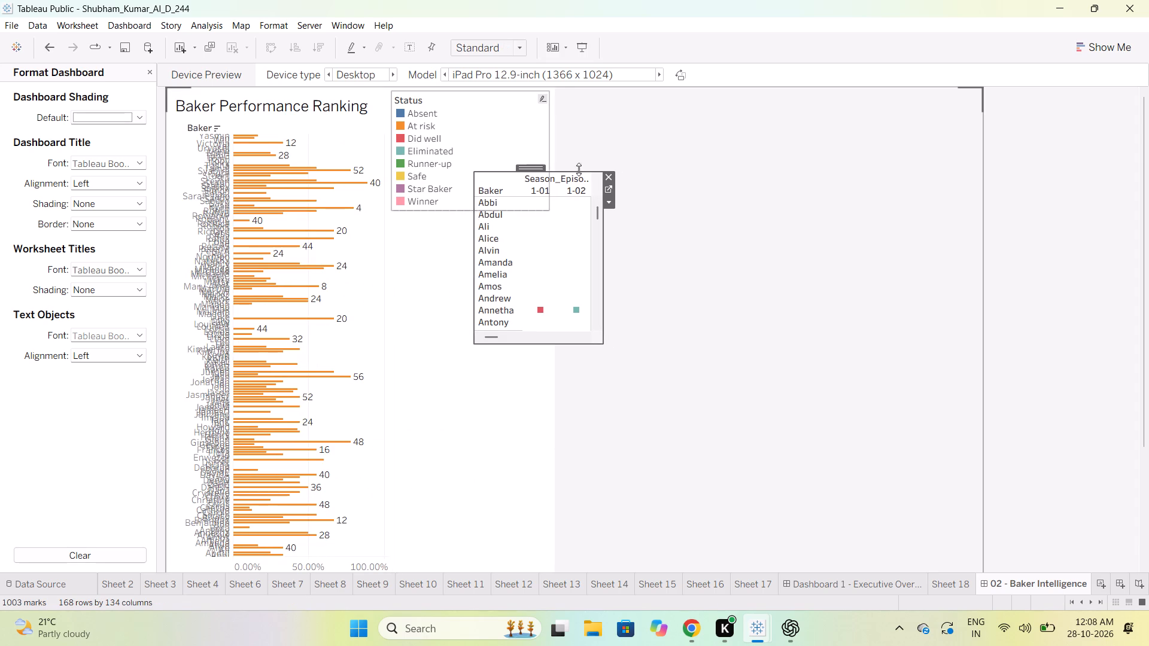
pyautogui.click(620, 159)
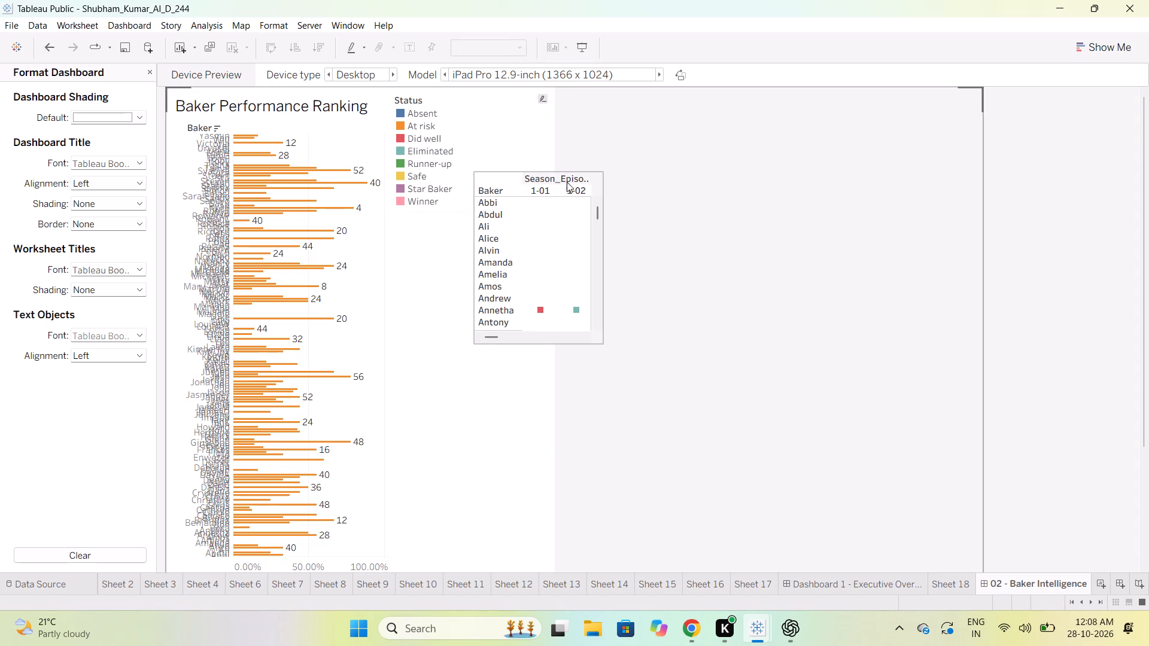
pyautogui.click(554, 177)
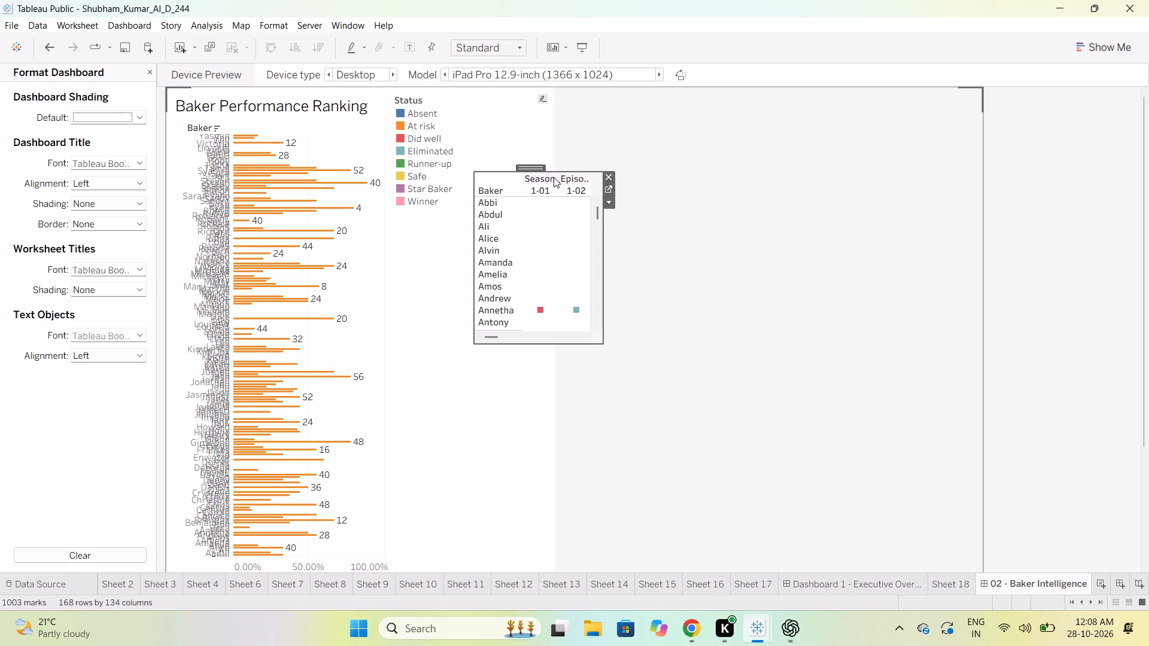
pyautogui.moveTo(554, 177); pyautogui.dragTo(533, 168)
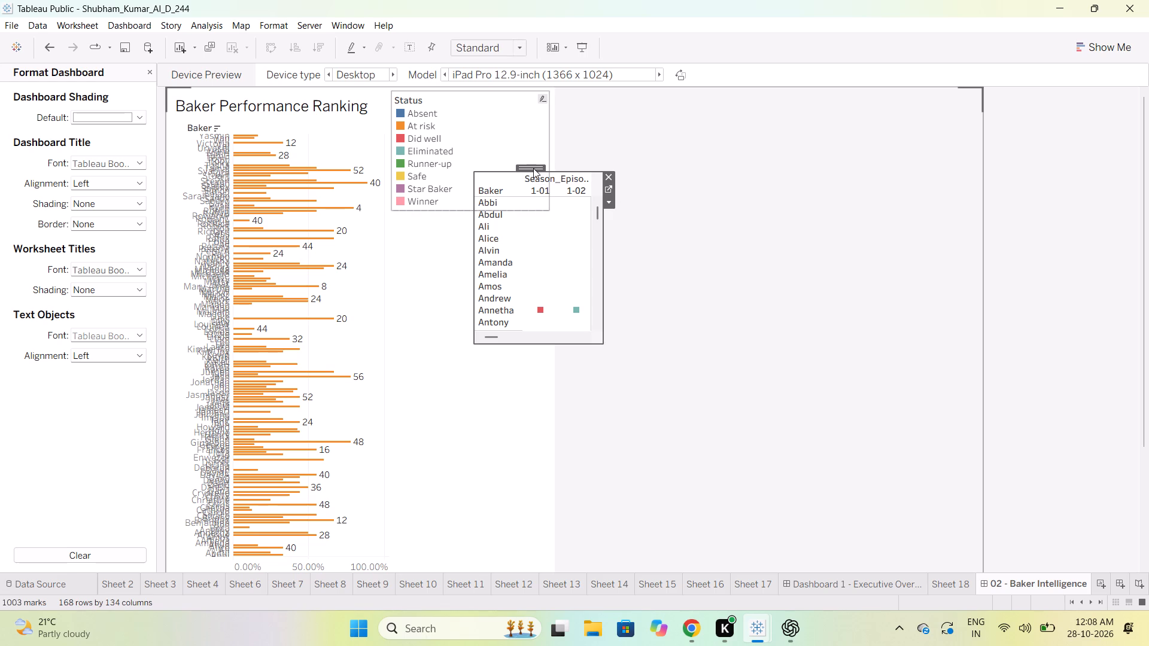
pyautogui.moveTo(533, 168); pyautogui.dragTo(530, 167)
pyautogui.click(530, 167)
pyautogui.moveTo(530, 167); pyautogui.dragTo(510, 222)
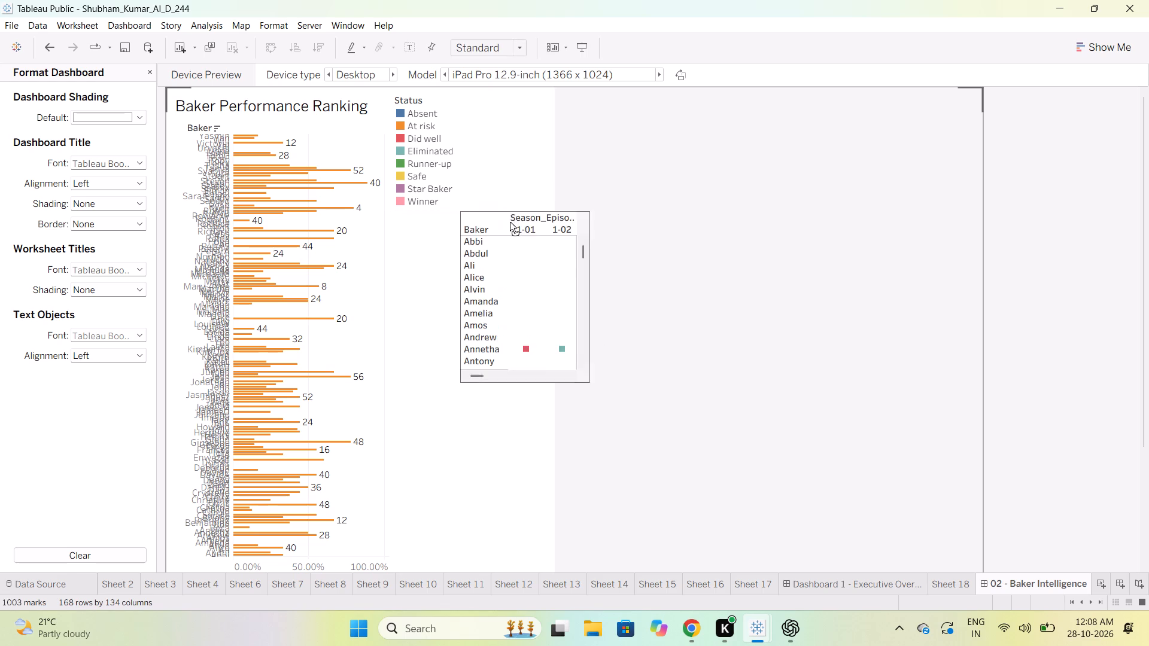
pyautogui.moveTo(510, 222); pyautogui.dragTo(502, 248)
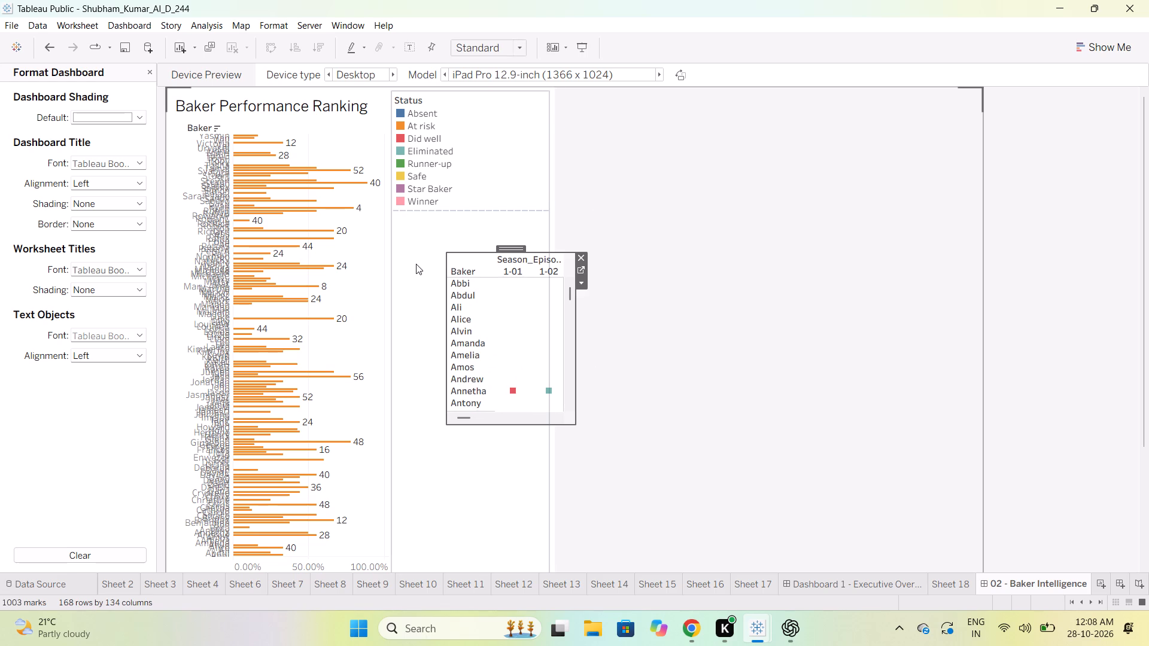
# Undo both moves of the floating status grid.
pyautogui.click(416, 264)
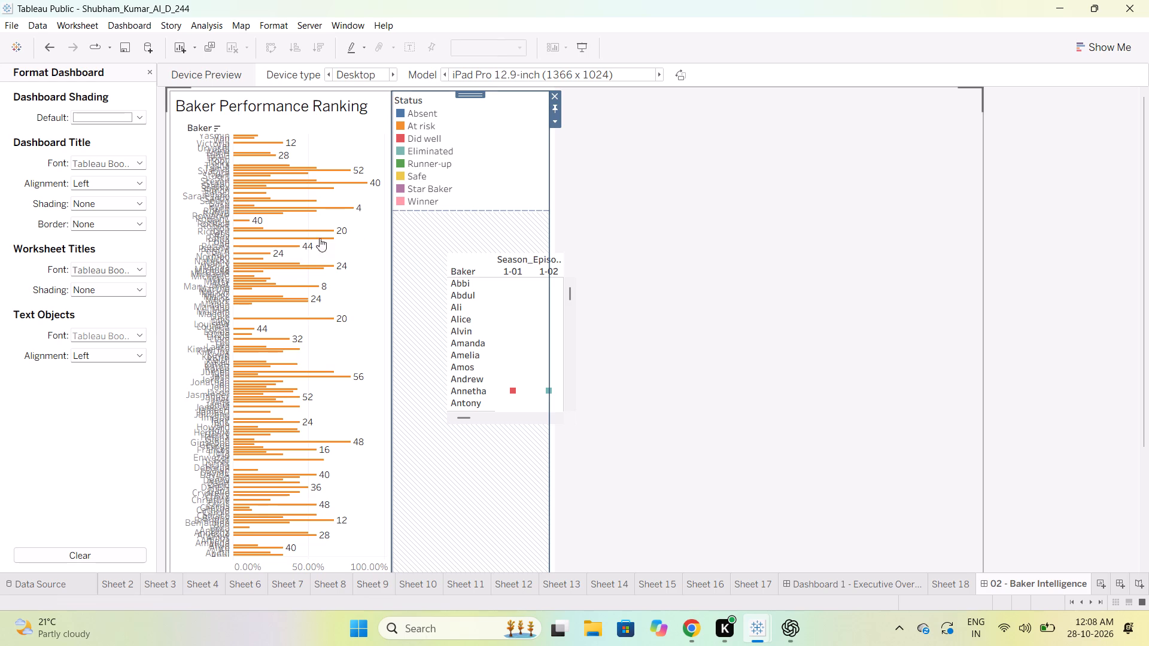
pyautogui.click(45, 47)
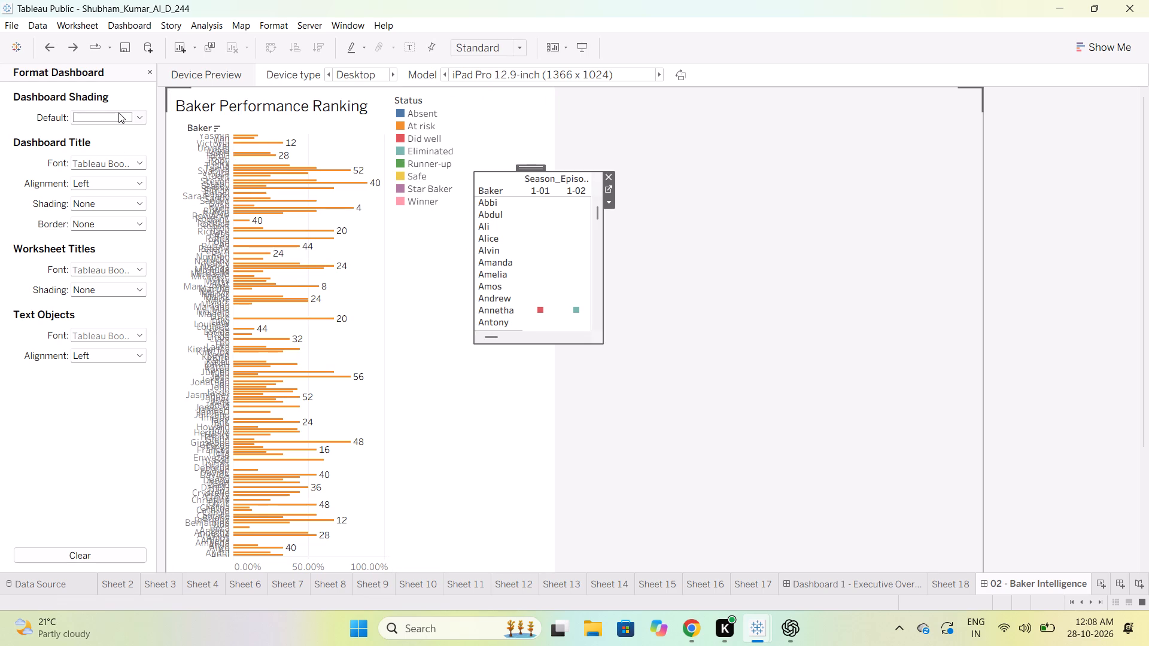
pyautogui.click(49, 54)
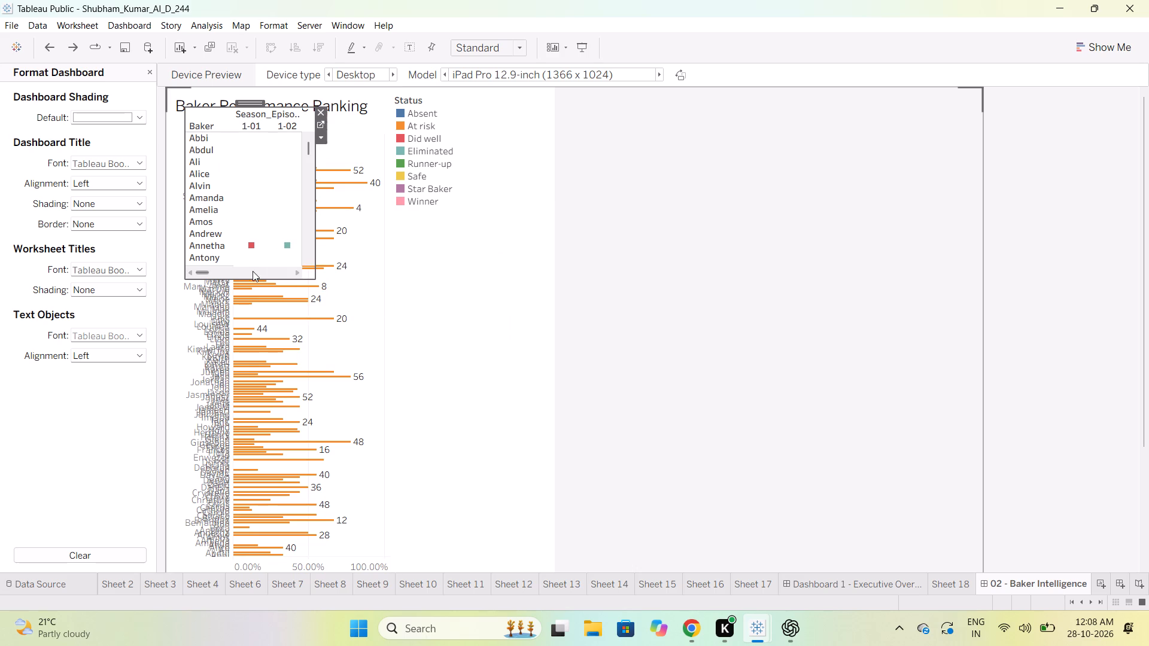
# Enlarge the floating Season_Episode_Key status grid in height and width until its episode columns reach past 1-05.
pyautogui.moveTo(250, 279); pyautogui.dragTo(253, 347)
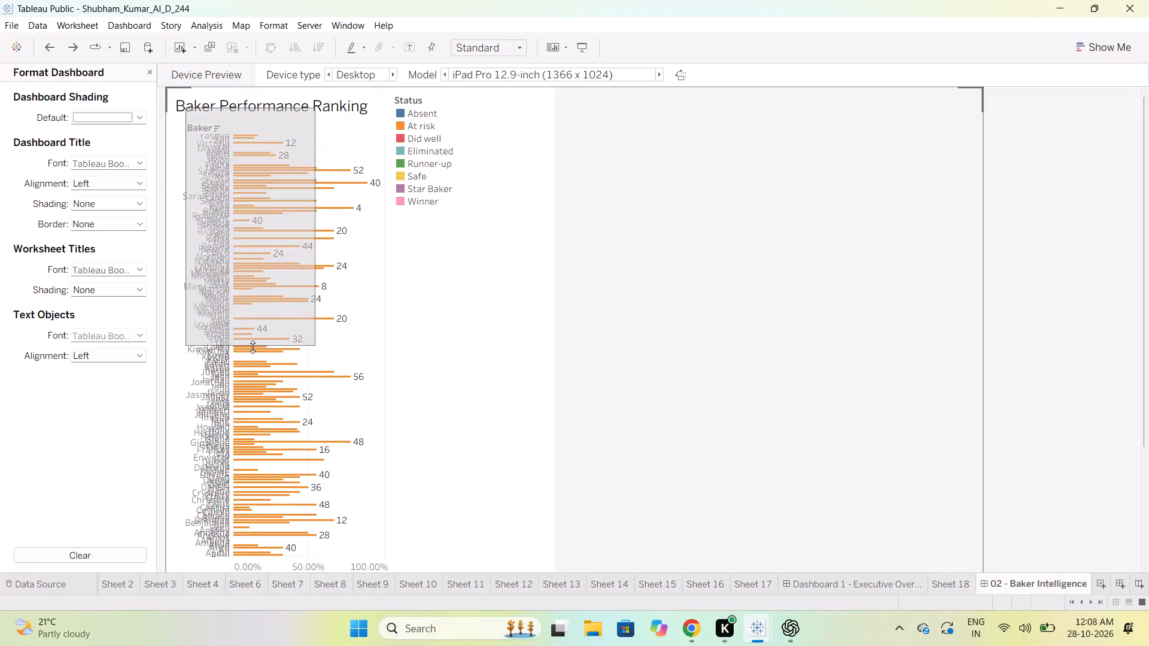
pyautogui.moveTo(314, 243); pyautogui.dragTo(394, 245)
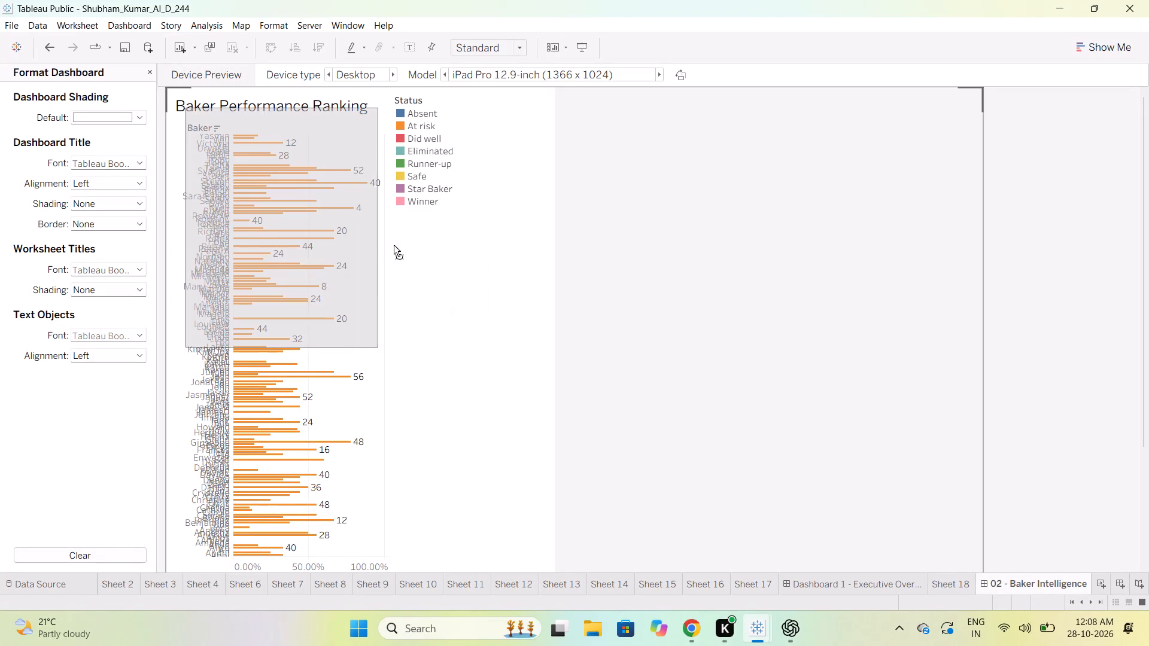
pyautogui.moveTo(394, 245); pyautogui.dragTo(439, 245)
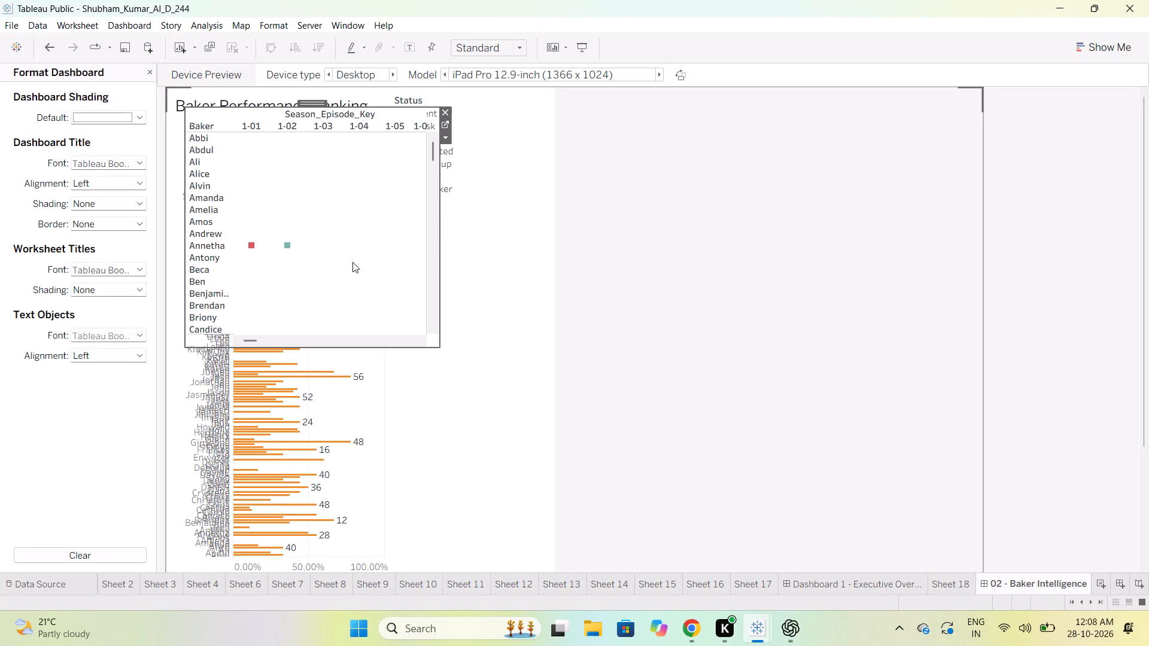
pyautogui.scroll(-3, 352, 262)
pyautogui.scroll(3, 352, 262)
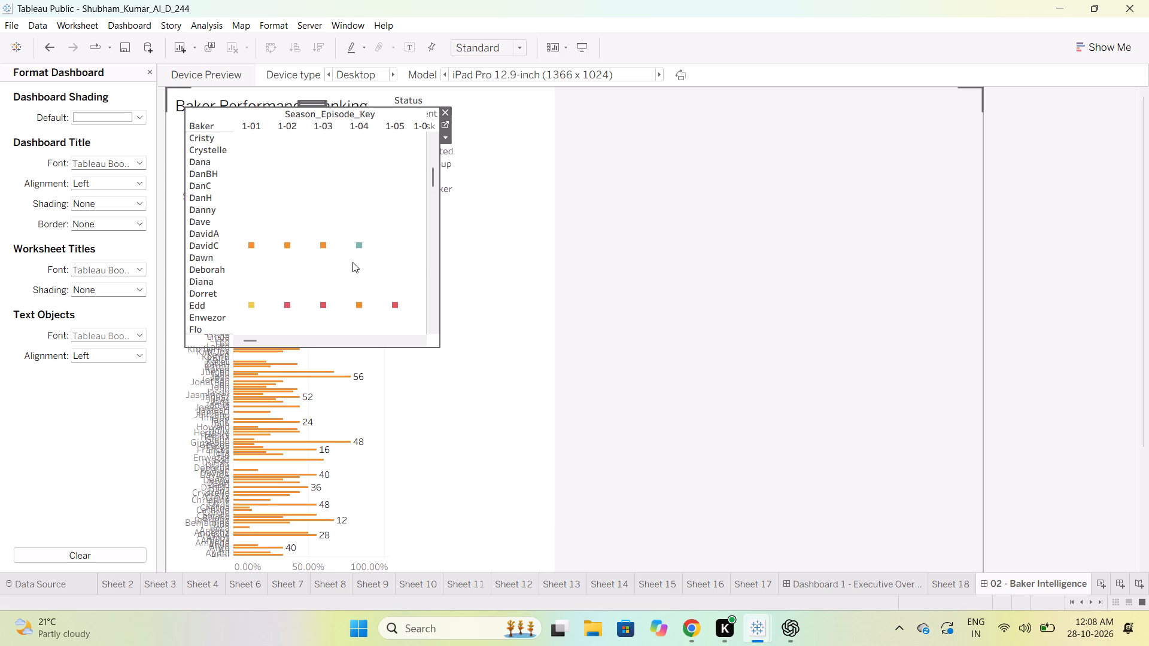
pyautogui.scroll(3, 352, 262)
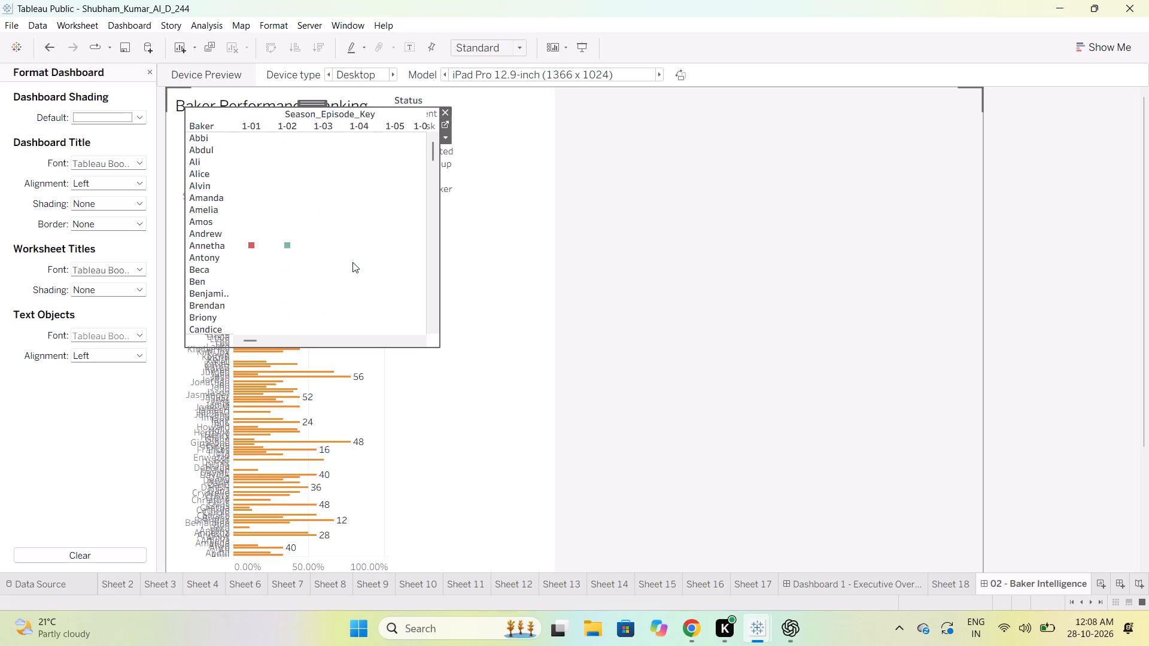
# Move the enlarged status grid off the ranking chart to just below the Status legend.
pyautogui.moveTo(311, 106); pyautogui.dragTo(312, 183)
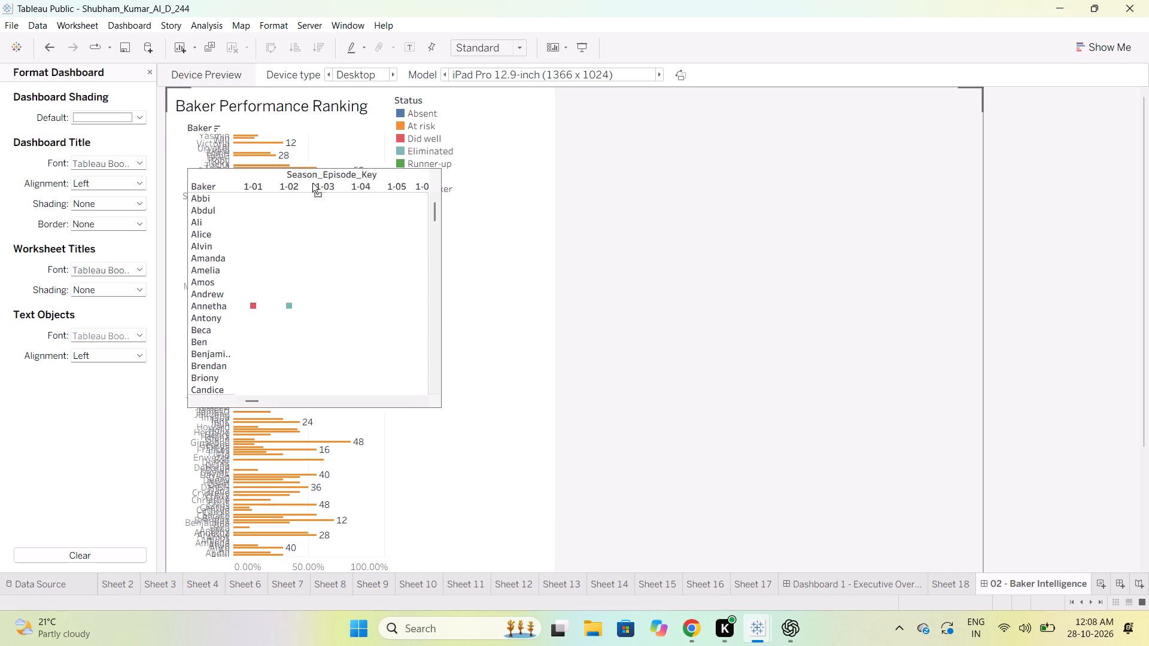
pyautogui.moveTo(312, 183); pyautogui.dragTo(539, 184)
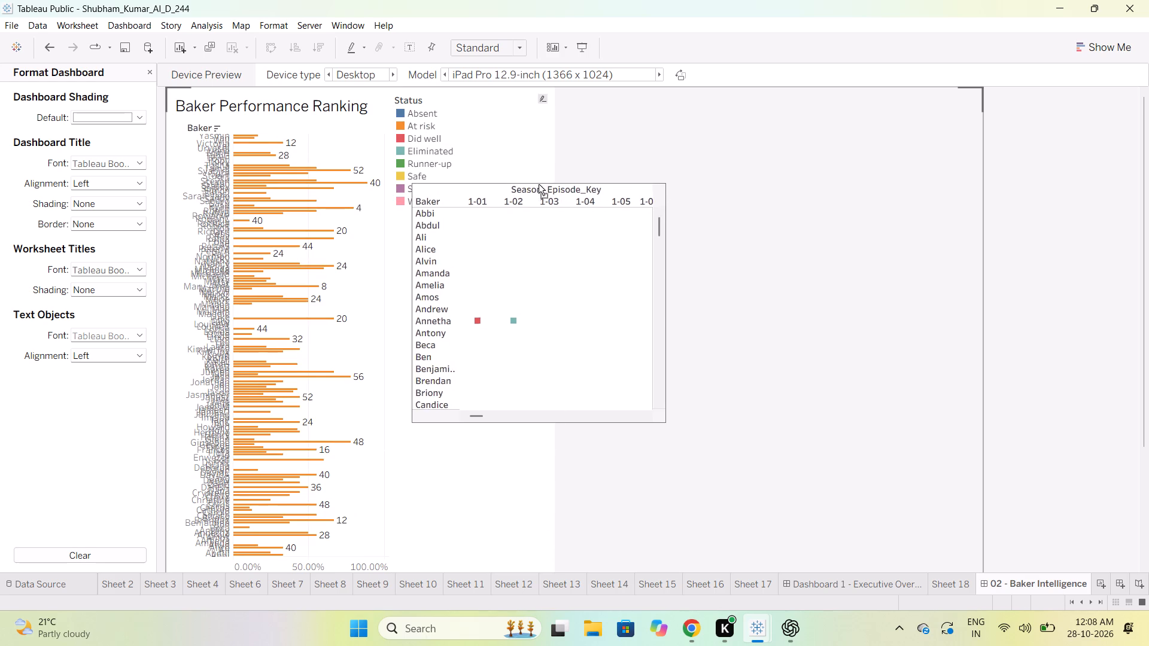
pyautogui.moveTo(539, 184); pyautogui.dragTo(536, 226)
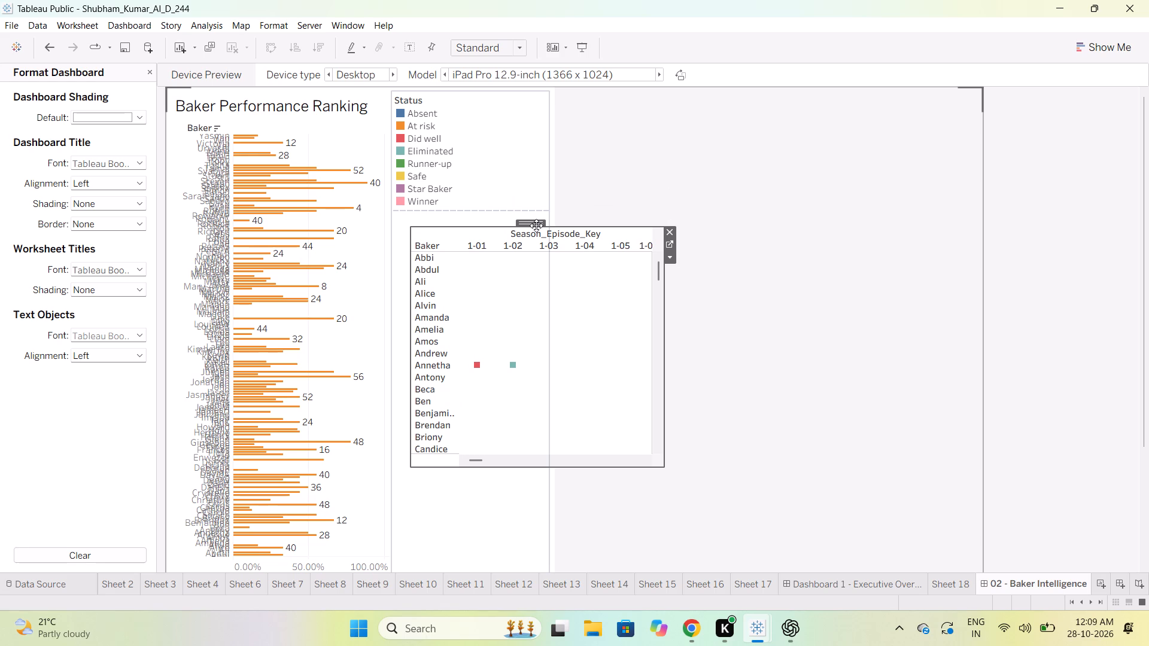
# Remove the Status legend from the Baker Intelligence Desktop layout.
pyautogui.click(518, 151)
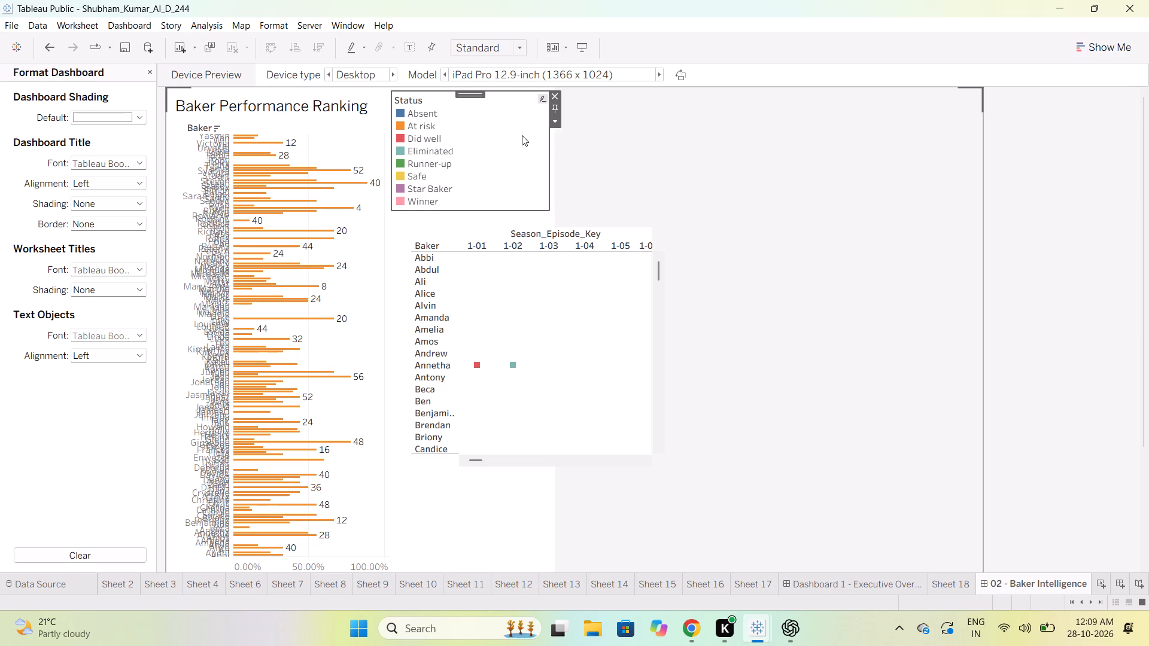
pyautogui.click(557, 95)
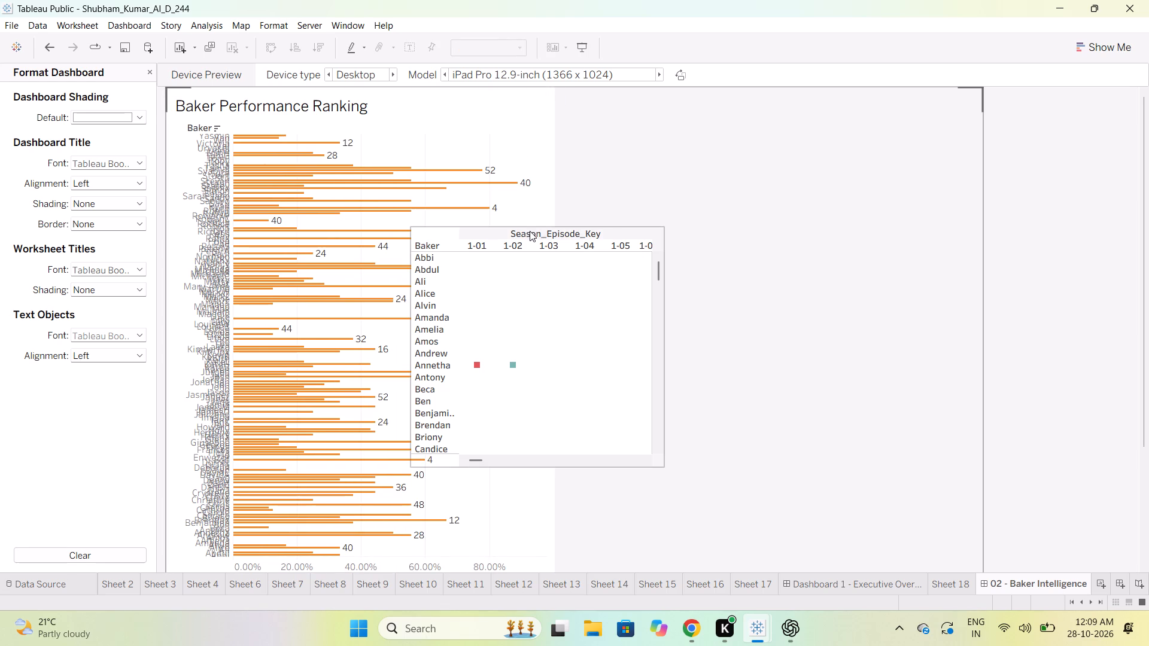
# Try to move the floating status grid into the blank area beside the Baker Performance Ranking chart.
pyautogui.moveTo(530, 231); pyautogui.dragTo(529, 223)
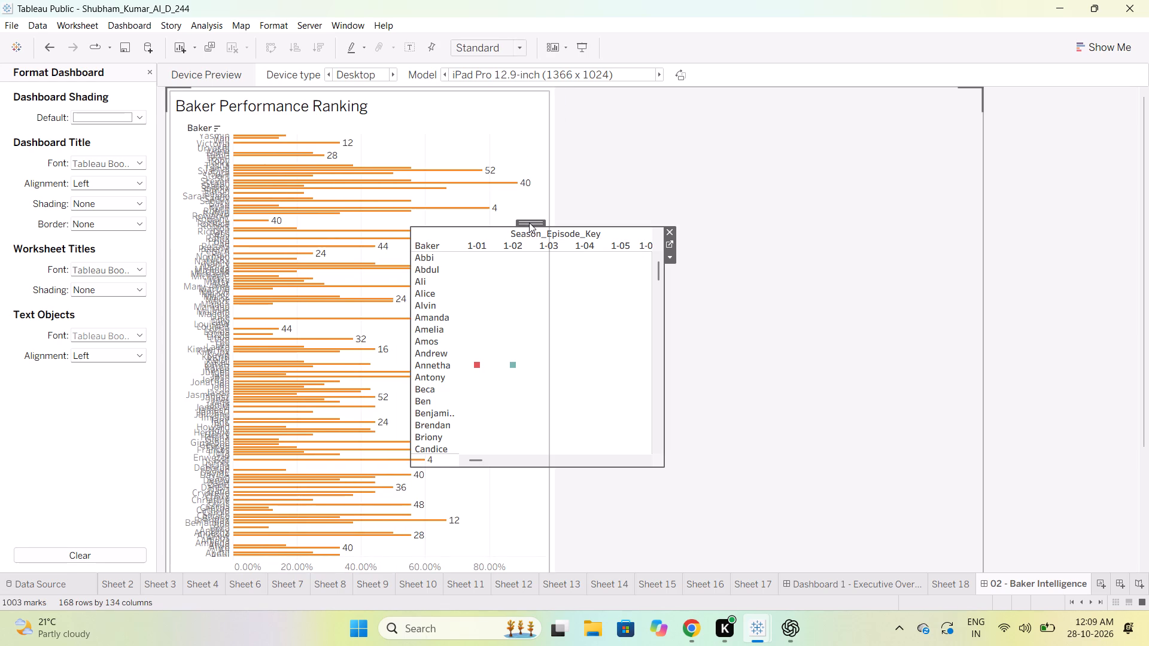
pyautogui.click(529, 223)
pyautogui.moveTo(537, 224); pyautogui.dragTo(574, 200)
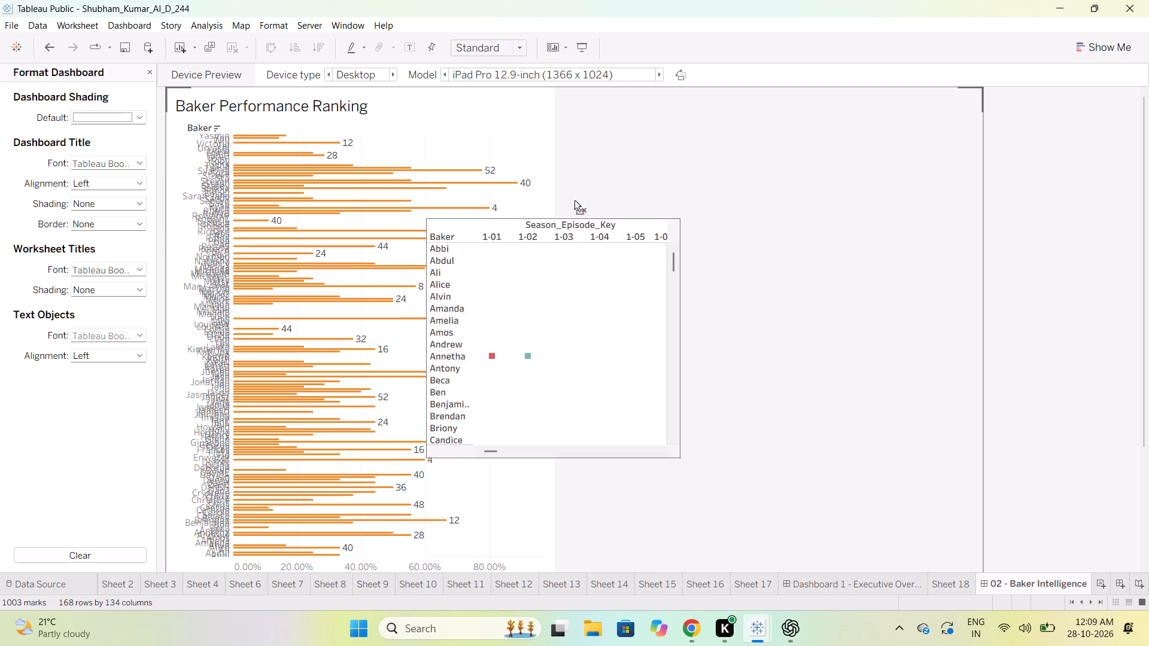
pyautogui.moveTo(574, 200); pyautogui.dragTo(608, 171)
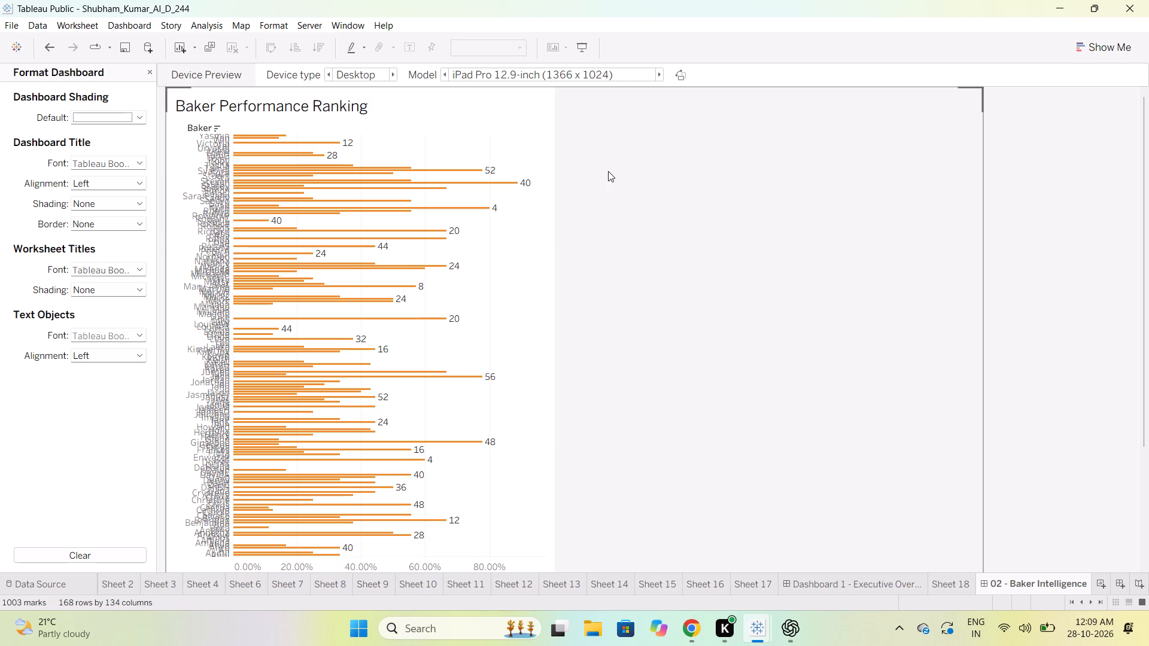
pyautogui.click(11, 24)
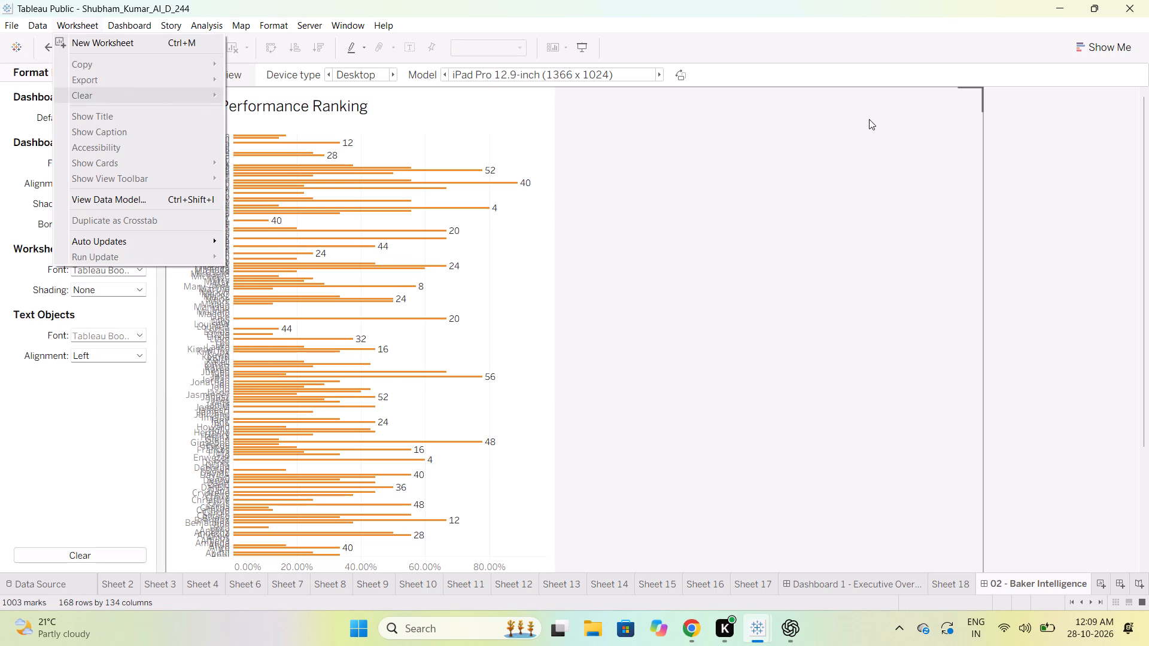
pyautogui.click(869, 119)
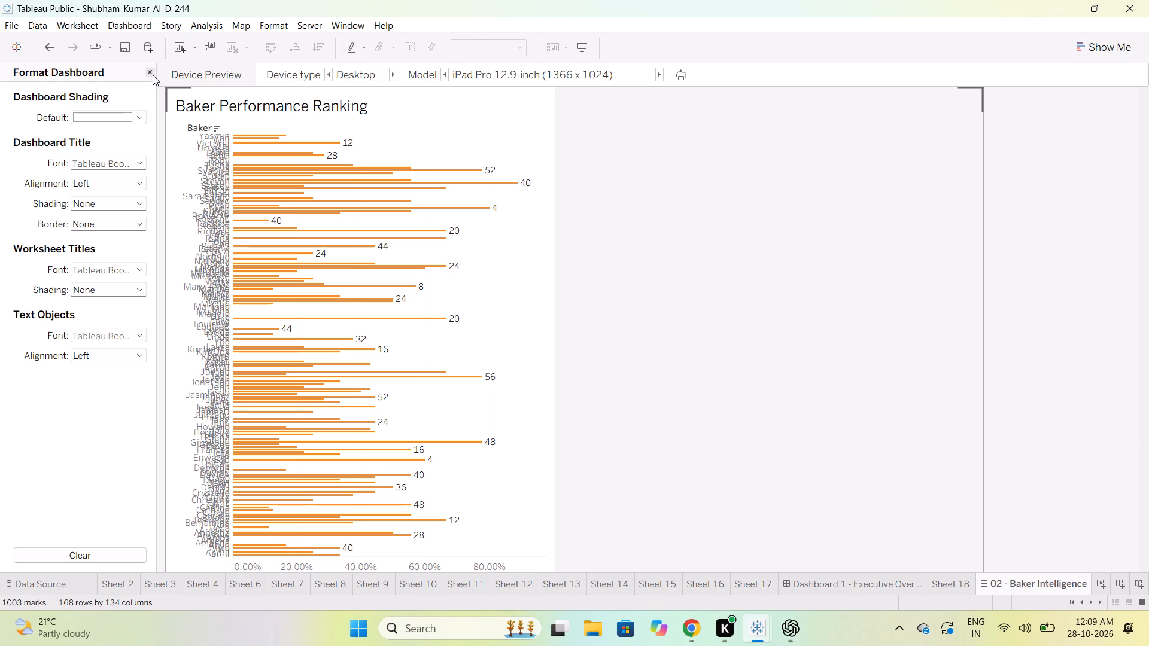
# Close the dashboard formatting options and set the Desktop layout size to Fit all.
pyautogui.click(153, 75)
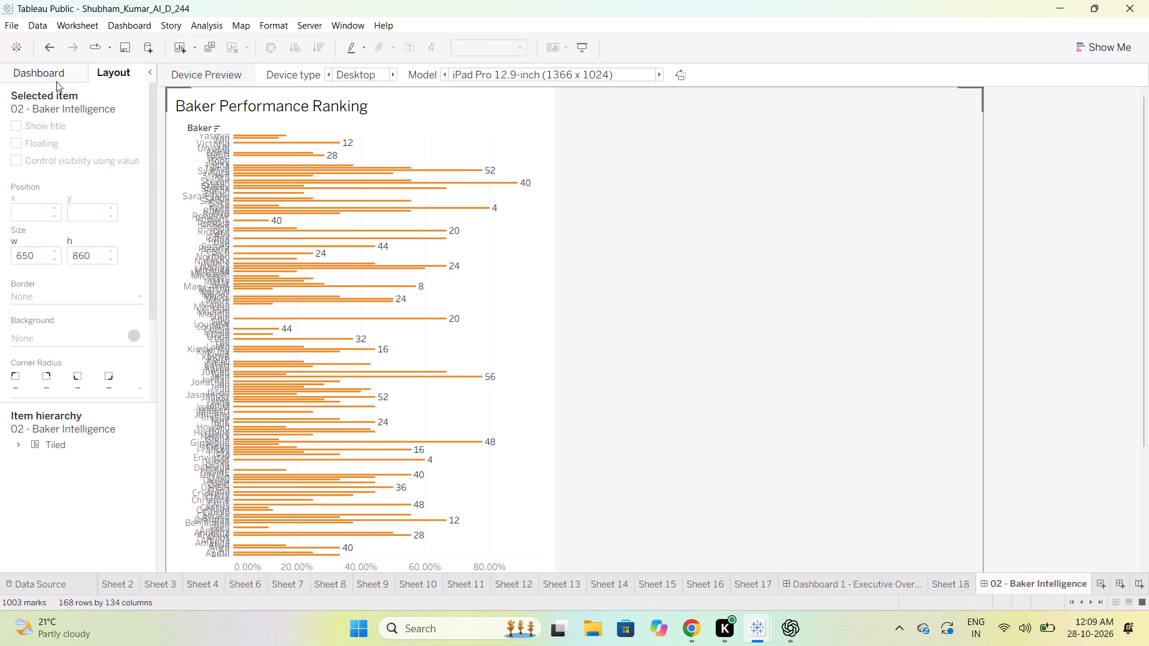
pyautogui.click(54, 255)
pyautogui.click(39, 70)
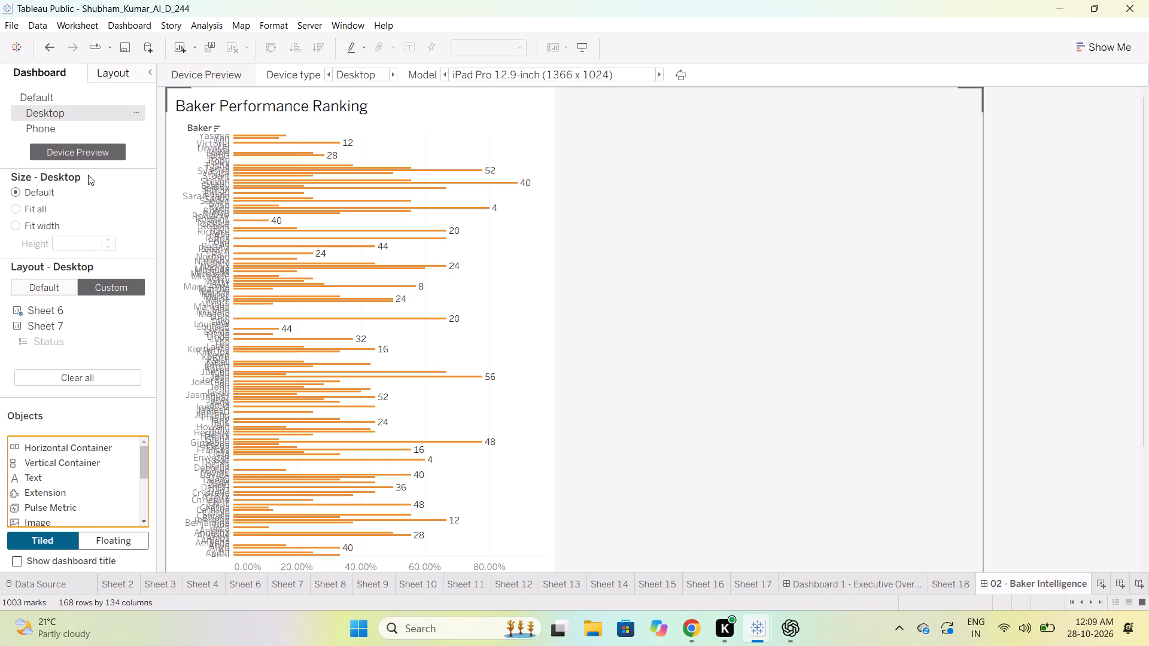
pyautogui.click(28, 208)
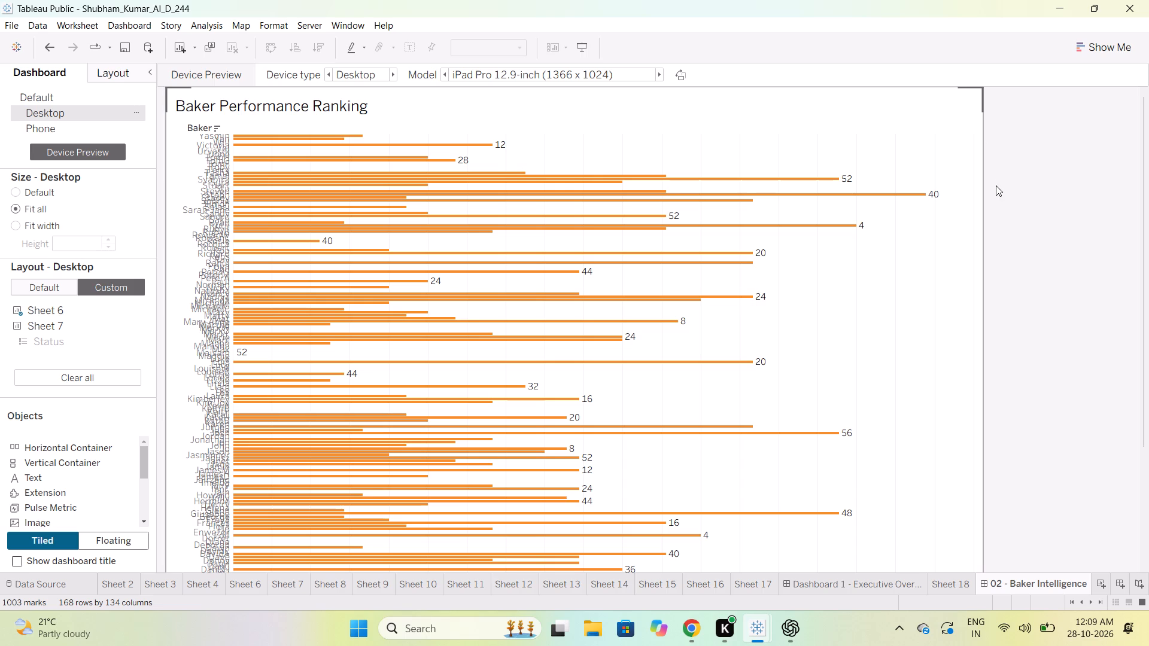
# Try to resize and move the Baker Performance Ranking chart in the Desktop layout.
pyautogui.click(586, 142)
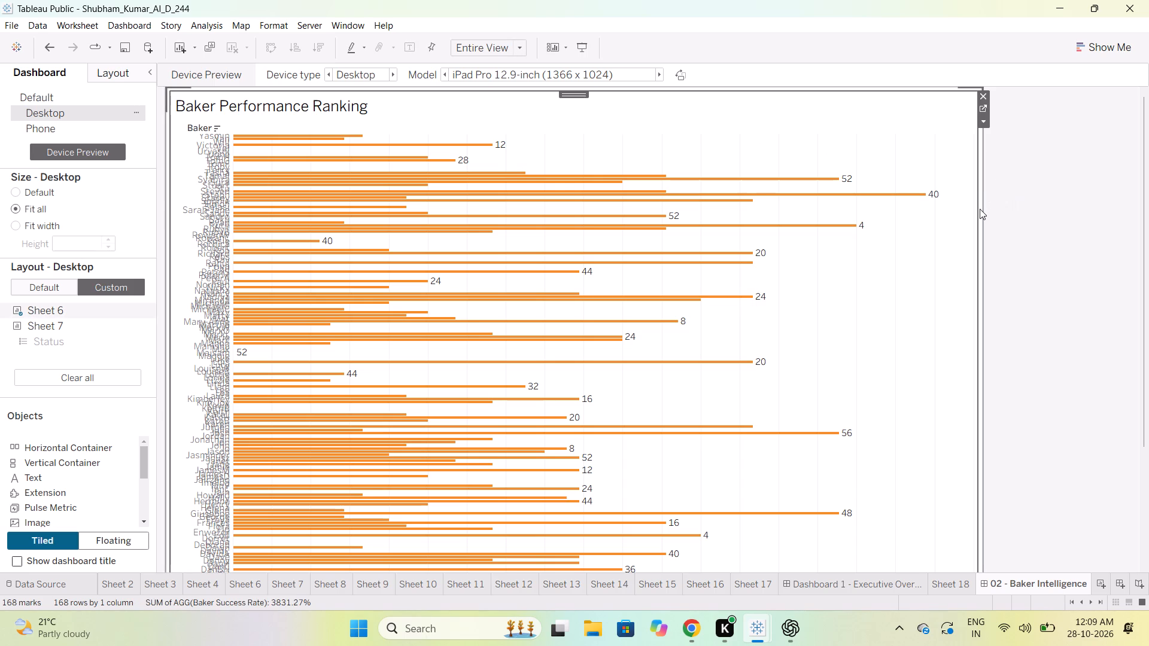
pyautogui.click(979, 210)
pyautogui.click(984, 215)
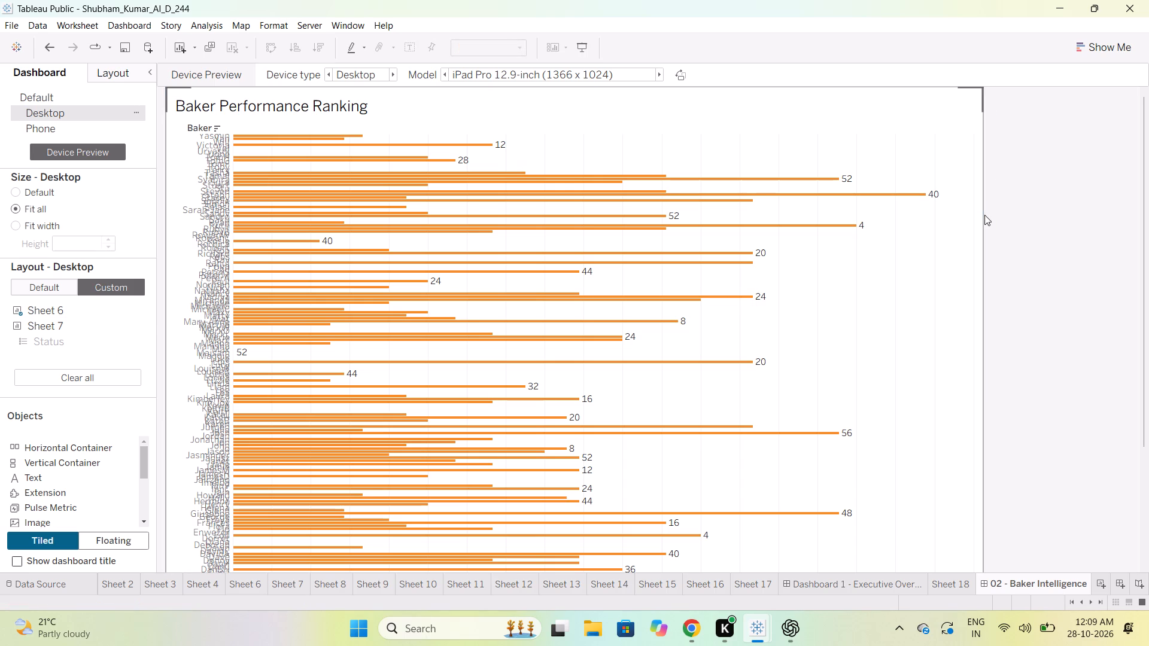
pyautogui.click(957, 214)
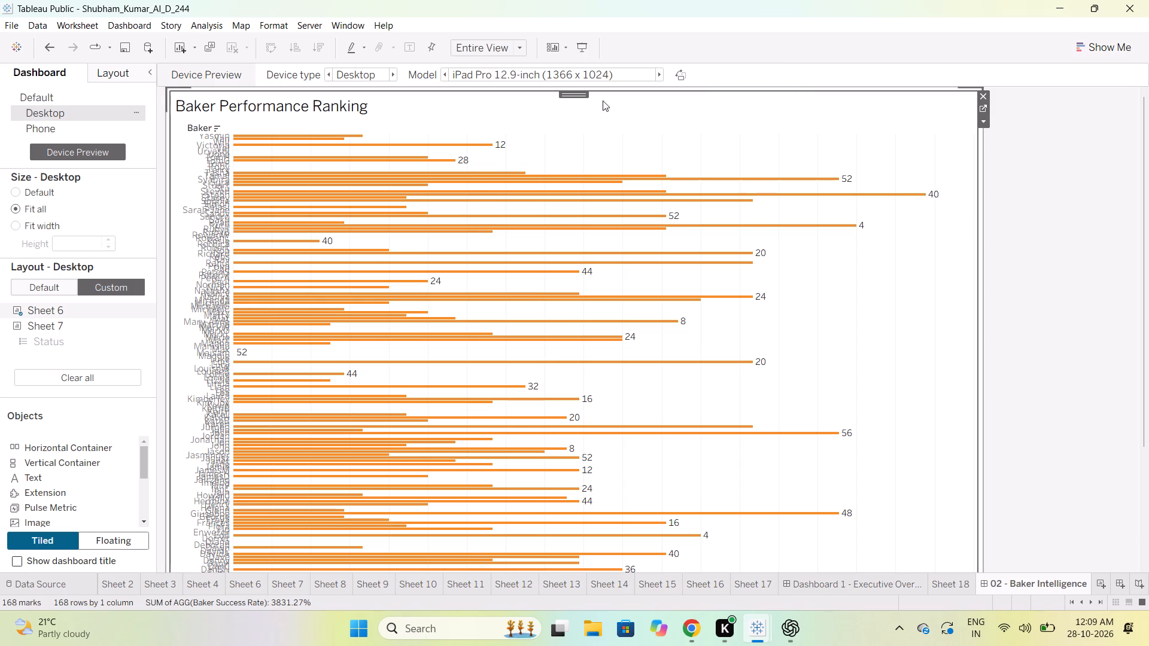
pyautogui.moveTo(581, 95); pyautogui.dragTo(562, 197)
# Undo the dashboard changes, including the custom Desktop layout and placed sheets, back to an empty Baker Intelligence dashboard.
pyautogui.press('Delete')
pyautogui.hotkey('ctrl', 'z')
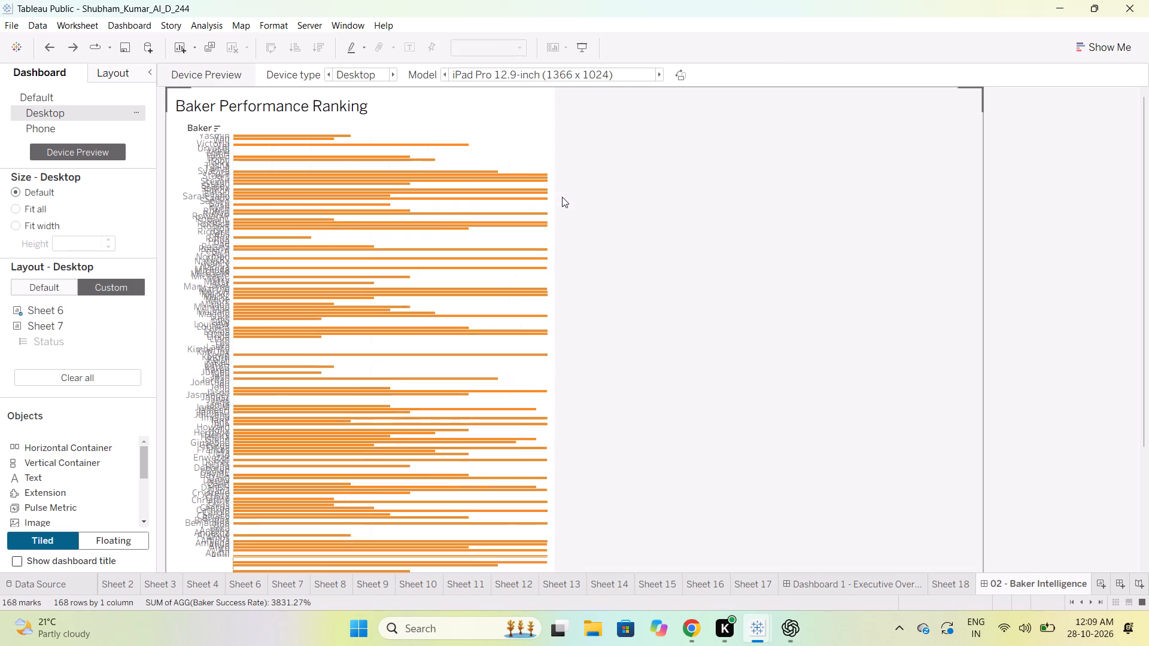
pyautogui.hotkey('ctrl', 'z')
pyautogui.hotkey('ctrl', 'z')
pyautogui.hotkey('ctrl', 'z')
pyautogui.hotkey('ctrl', 'z')
pyautogui.hotkey('ctrl', 'z')
pyautogui.hotkey('ctrl', 'z')
pyautogui.hotkey('ctrl', 'z')
pyautogui.hotkey('ctrl', 'z')
pyautogui.hotkey('ctrl', 'z')
pyautogui.hotkey('ctrl', 'z')
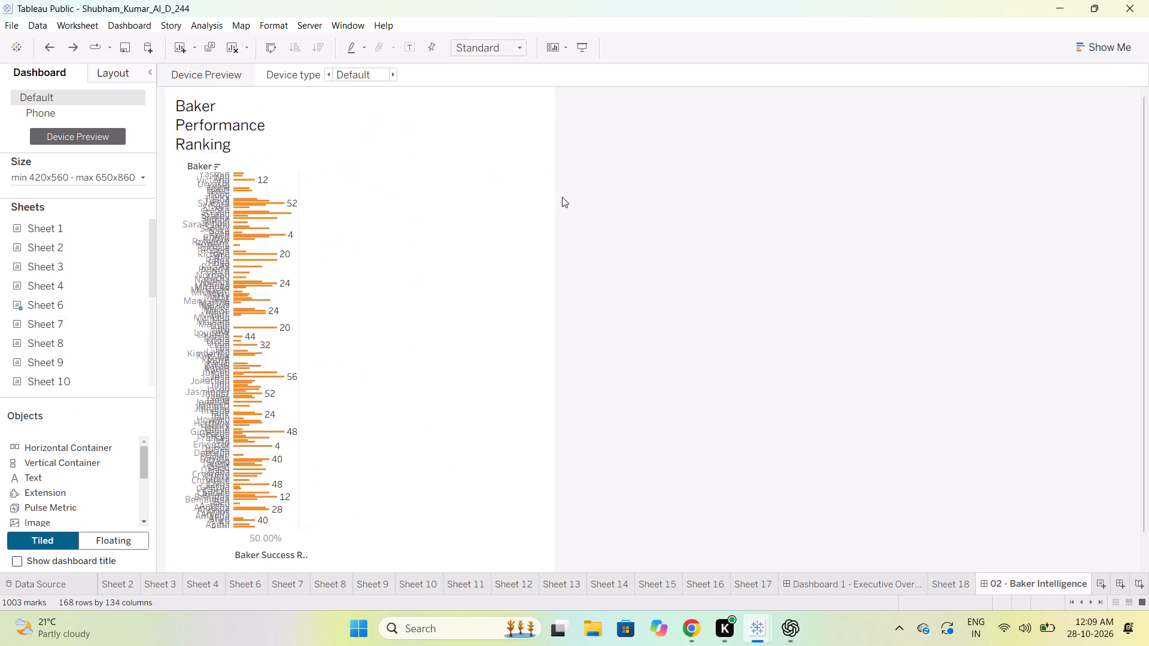
pyautogui.hotkey('ctrl', 'z')
pyautogui.hotkey('ctrl', 'z')
pyautogui.hotkey('ctrl', 'z')
pyautogui.hotkey('ctrl', 'z')
pyautogui.hotkey('ctrl', 'z')
pyautogui.hotkey('ctrl', 'z')
pyautogui.hotkey('ctrl', 'z')
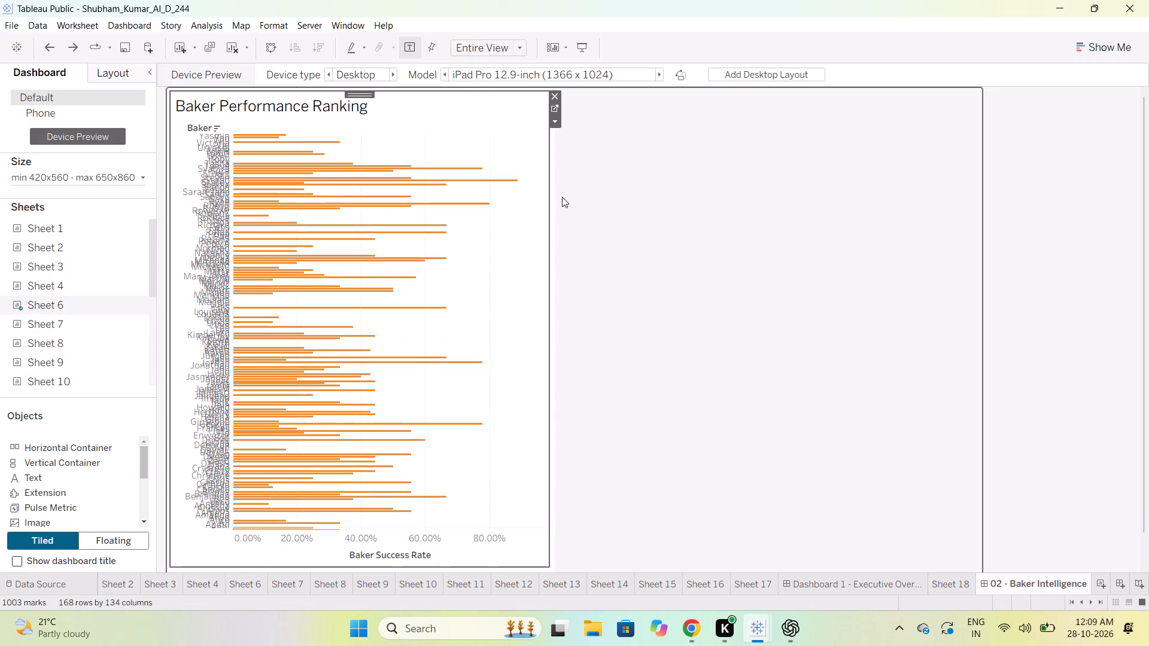
pyautogui.hotkey('ctrl', 'z')
pyautogui.hotkey('ctrl', 'z')
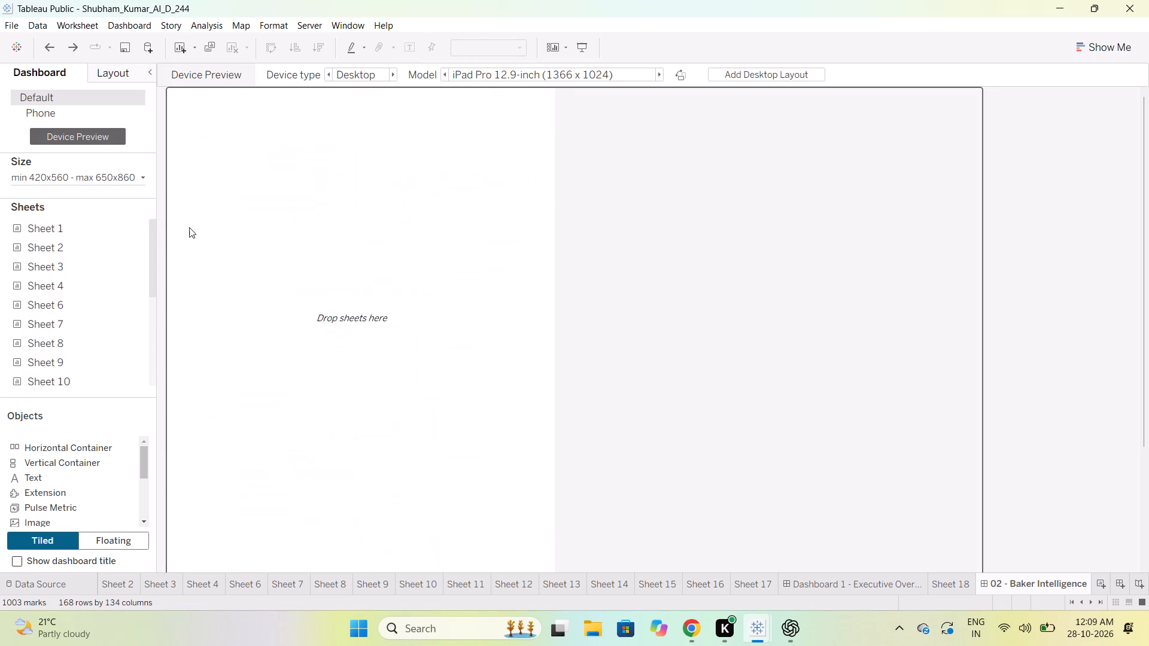
# Add Sheet 6, the Baker Performance Ranking chart, to the empty default dashboard layout.
pyautogui.moveTo(51, 304); pyautogui.dragTo(272, 255)
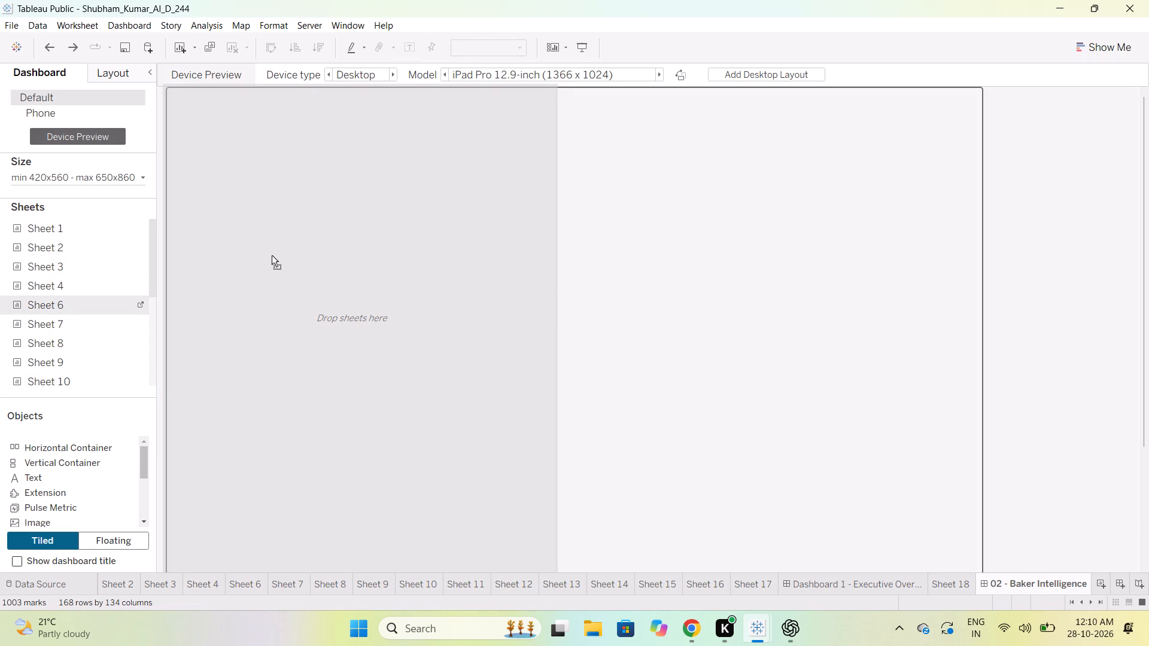
pyautogui.moveTo(272, 255); pyautogui.dragTo(275, 254)
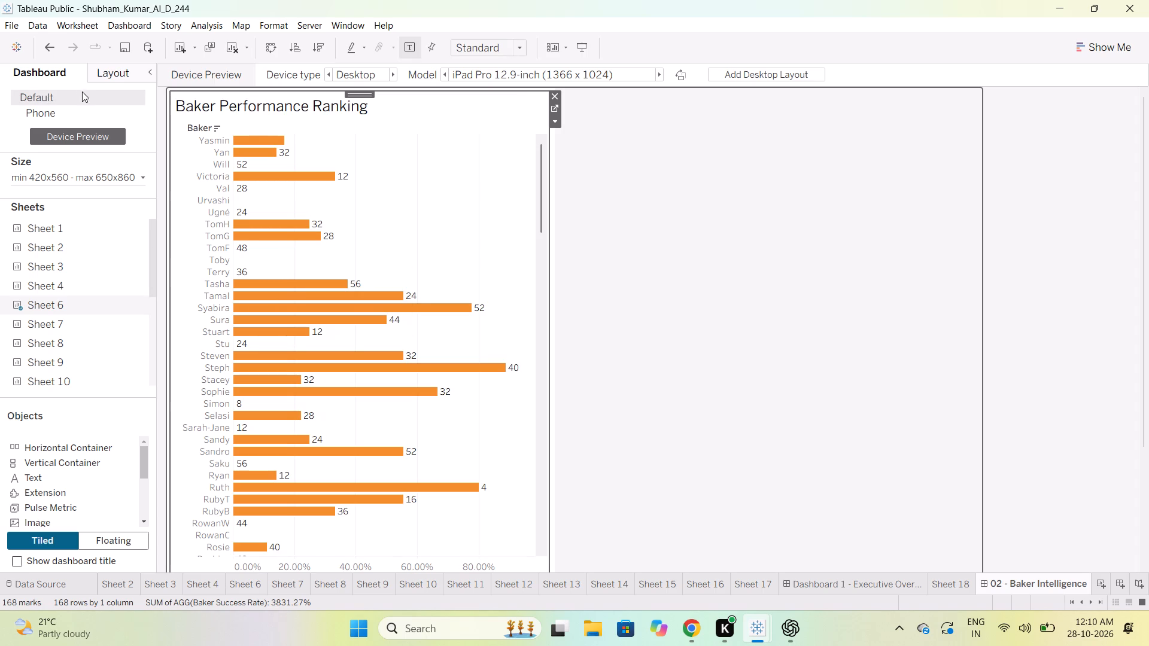
# Set the minimum width in the default dashboard's size range to 1620 px.
pyautogui.click(138, 176)
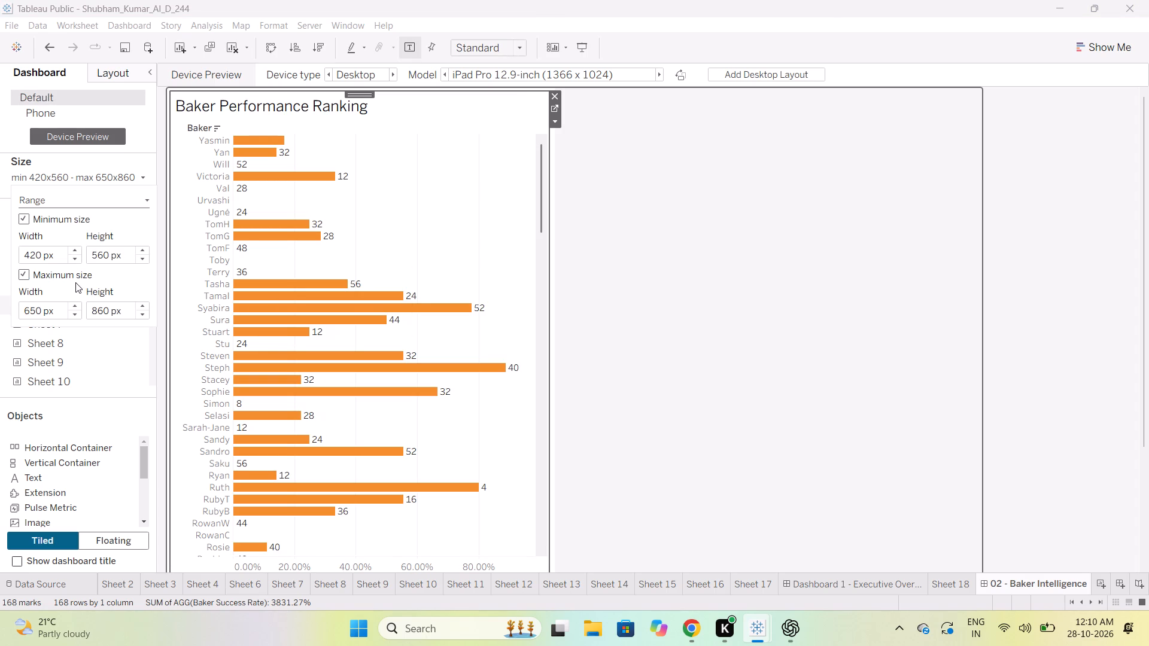
pyautogui.click(73, 248)
pyautogui.click(73, 248)
pyautogui.tripleClick(73, 248)
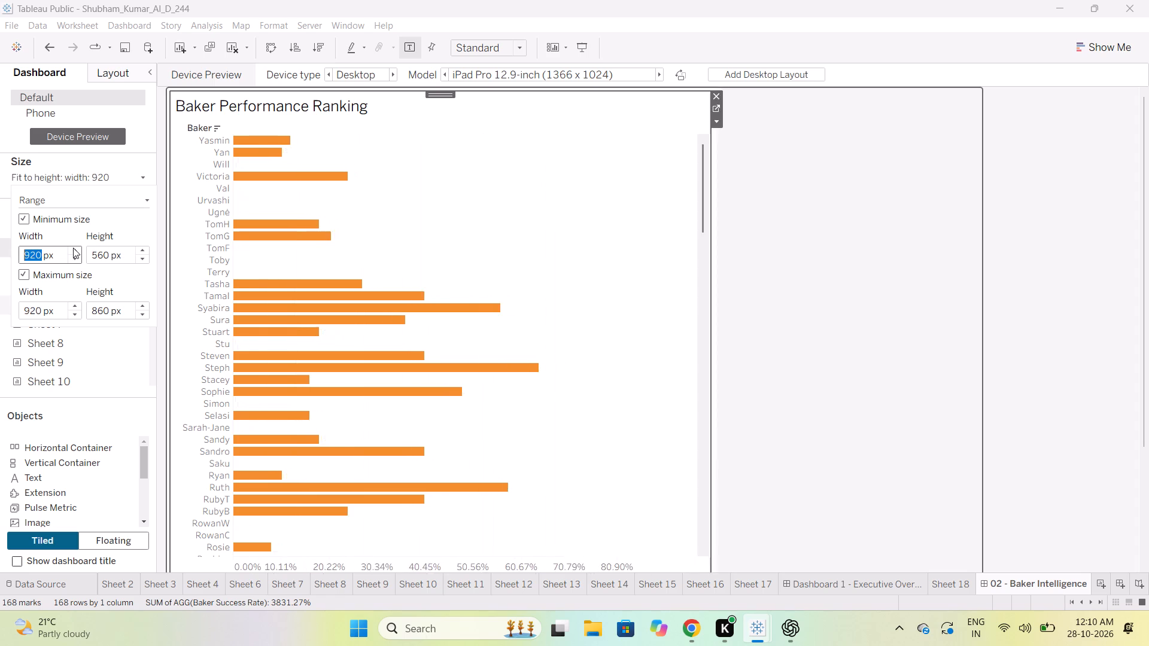
pyautogui.tripleClick(73, 248)
pyautogui.doubleClick(73, 248)
pyautogui.click(73, 248)
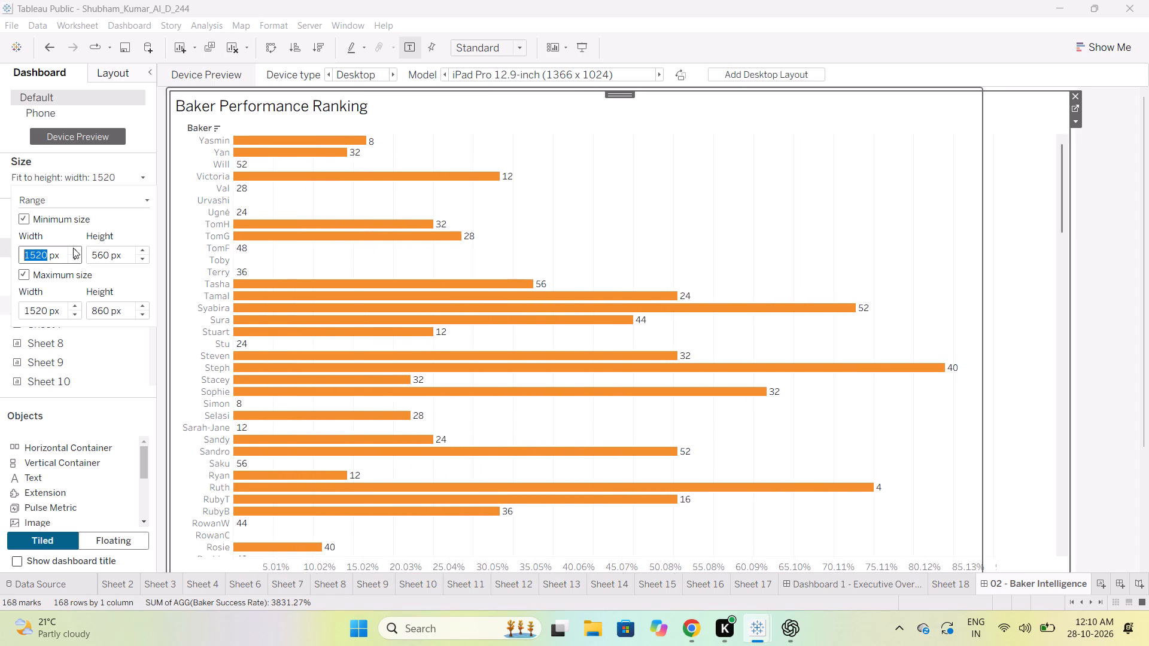
pyautogui.click(73, 248)
pyautogui.click(73, 248)
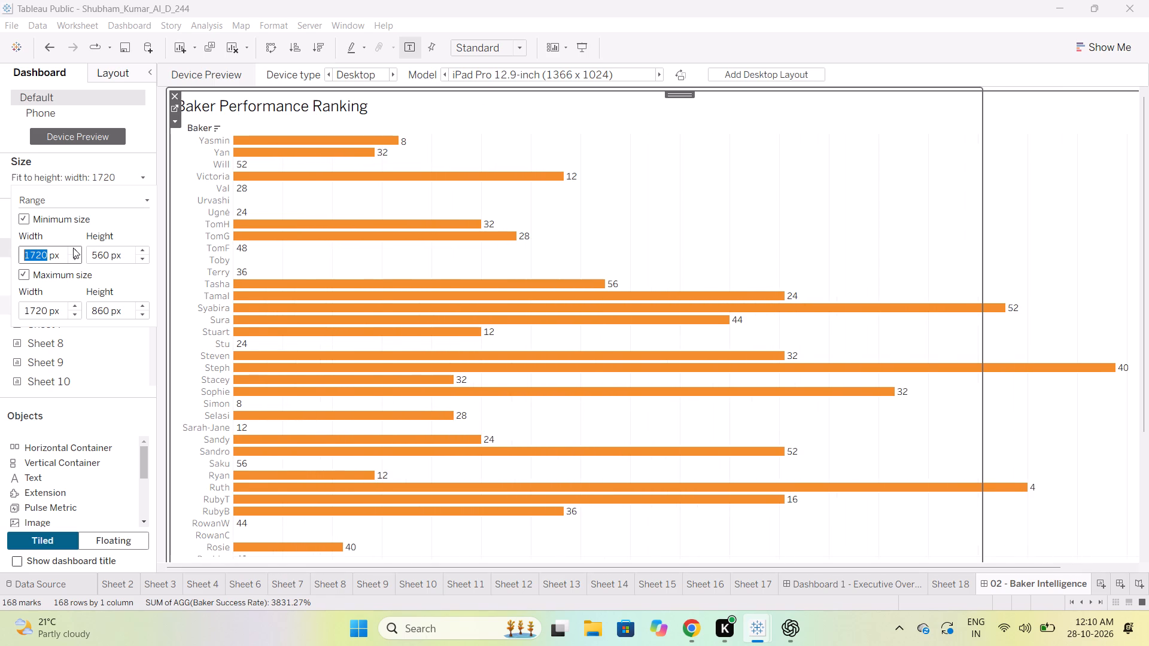
pyautogui.click(77, 260)
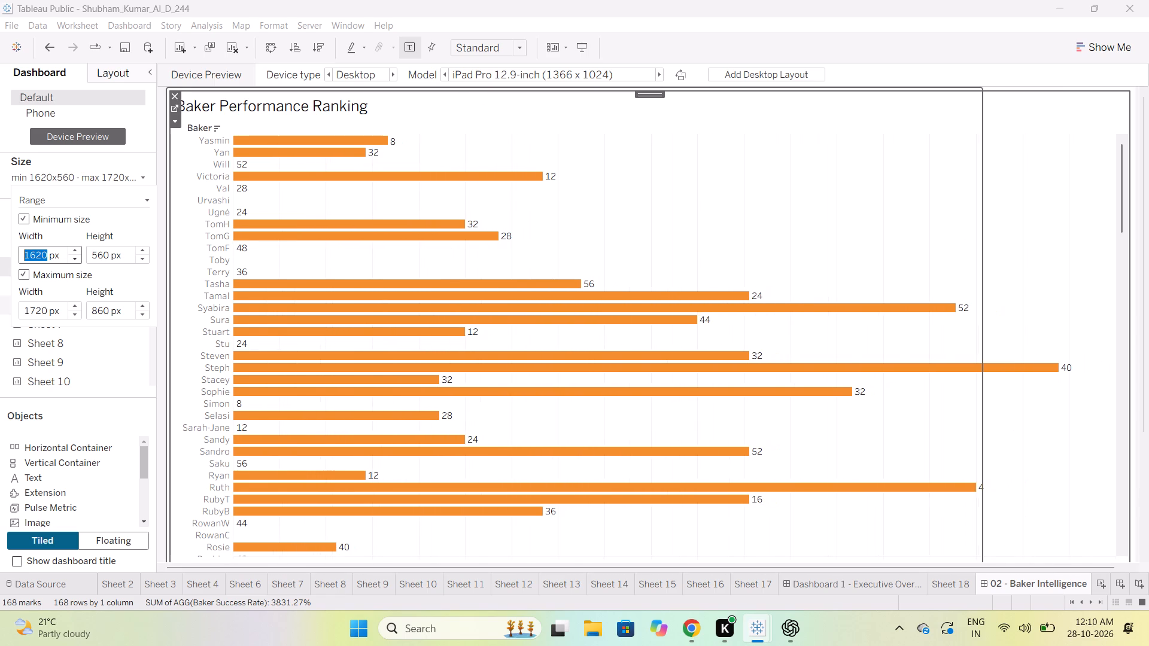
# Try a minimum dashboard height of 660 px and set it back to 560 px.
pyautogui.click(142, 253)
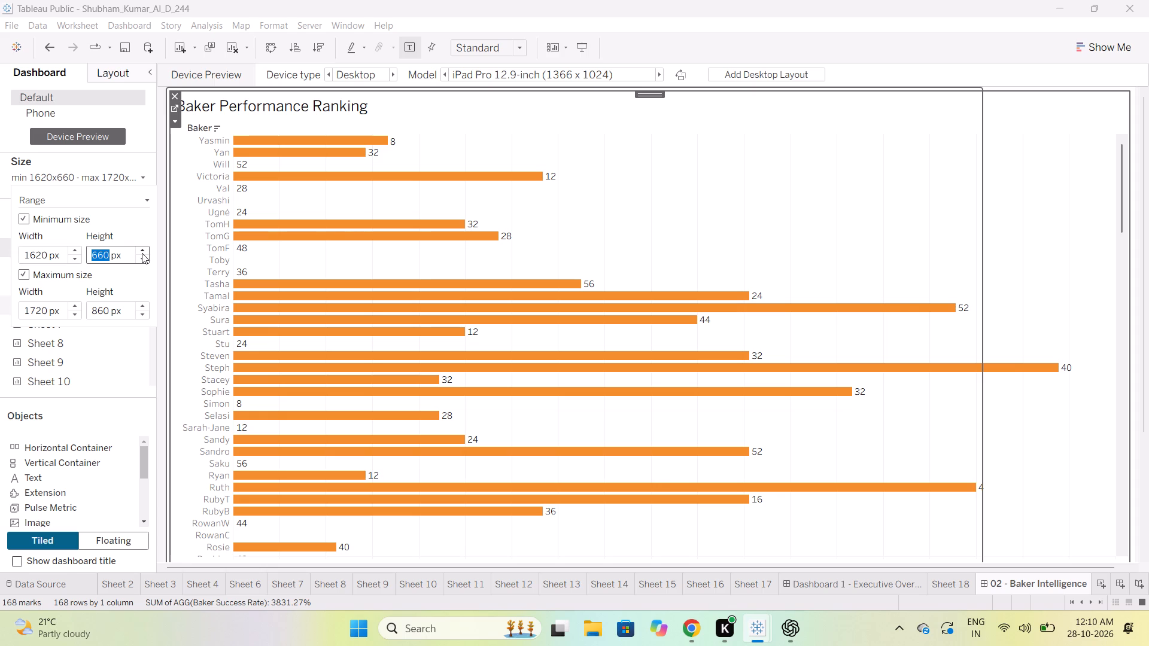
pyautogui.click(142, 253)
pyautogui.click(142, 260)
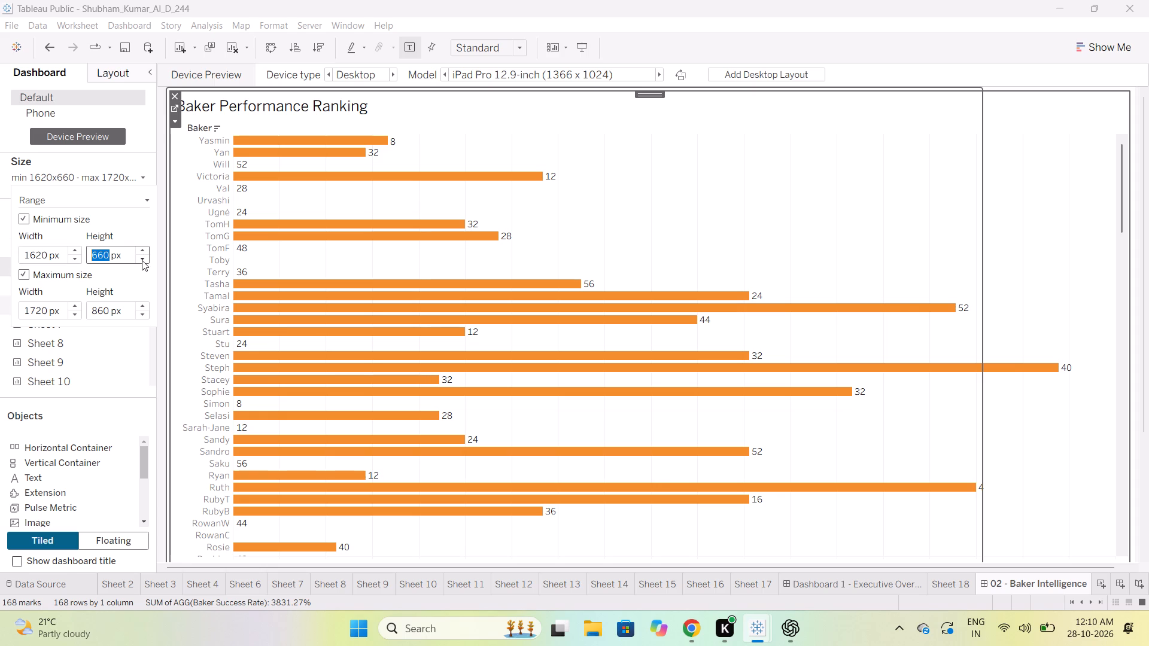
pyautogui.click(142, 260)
# Set the dashboard's maximum width to 1920 px, keeping the minimum size limit enabled, and close the size settings.
pyautogui.click(26, 221)
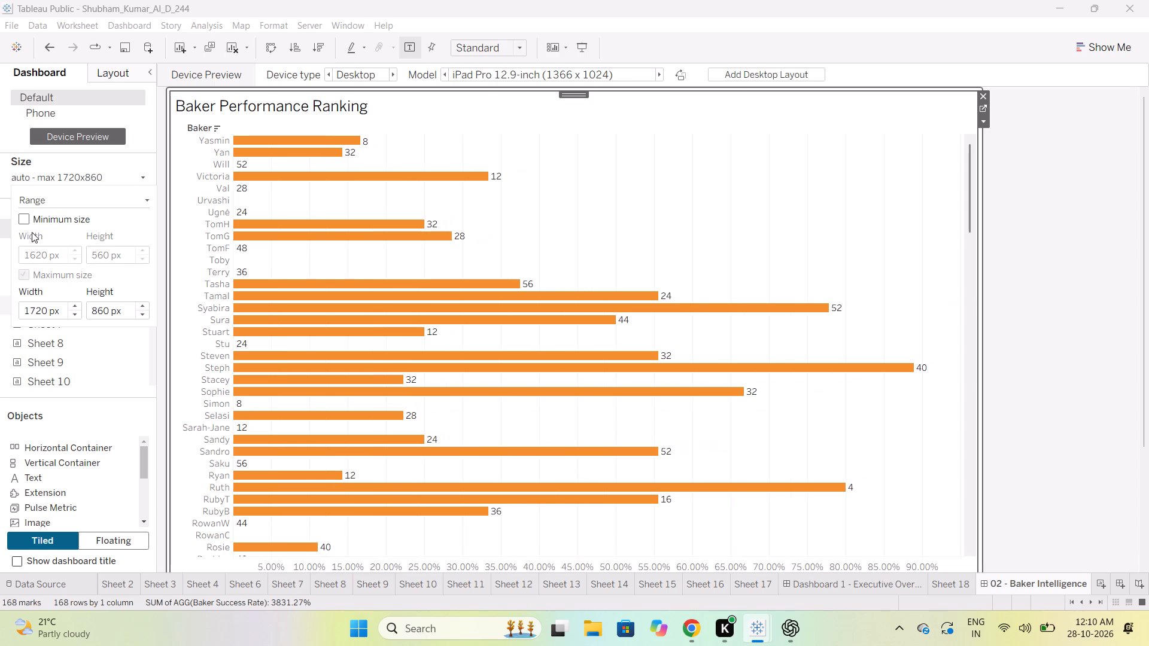
pyautogui.click(75, 306)
pyautogui.click(75, 306)
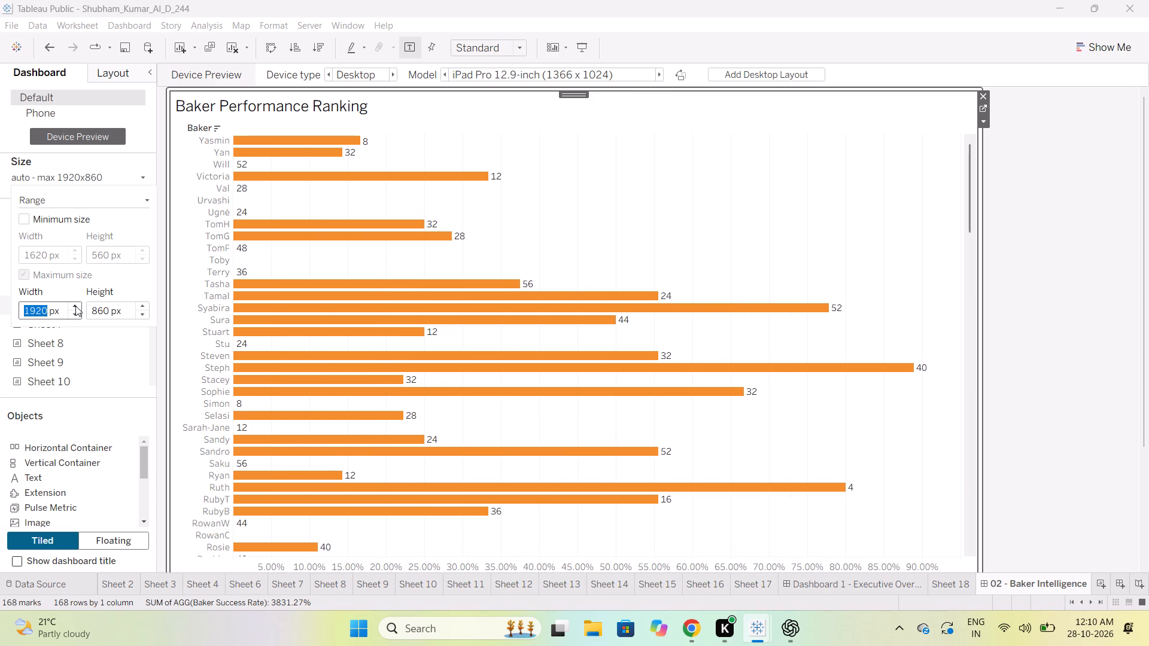
pyautogui.click(75, 306)
pyautogui.click(75, 311)
pyautogui.click(28, 220)
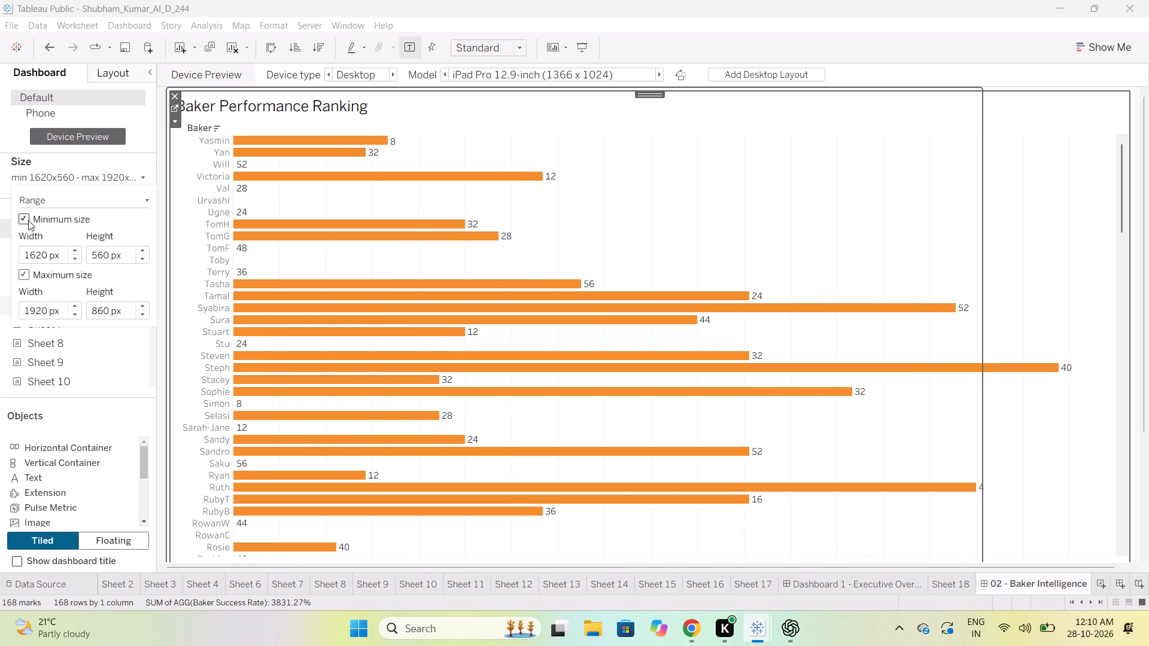
pyautogui.click(536, 159)
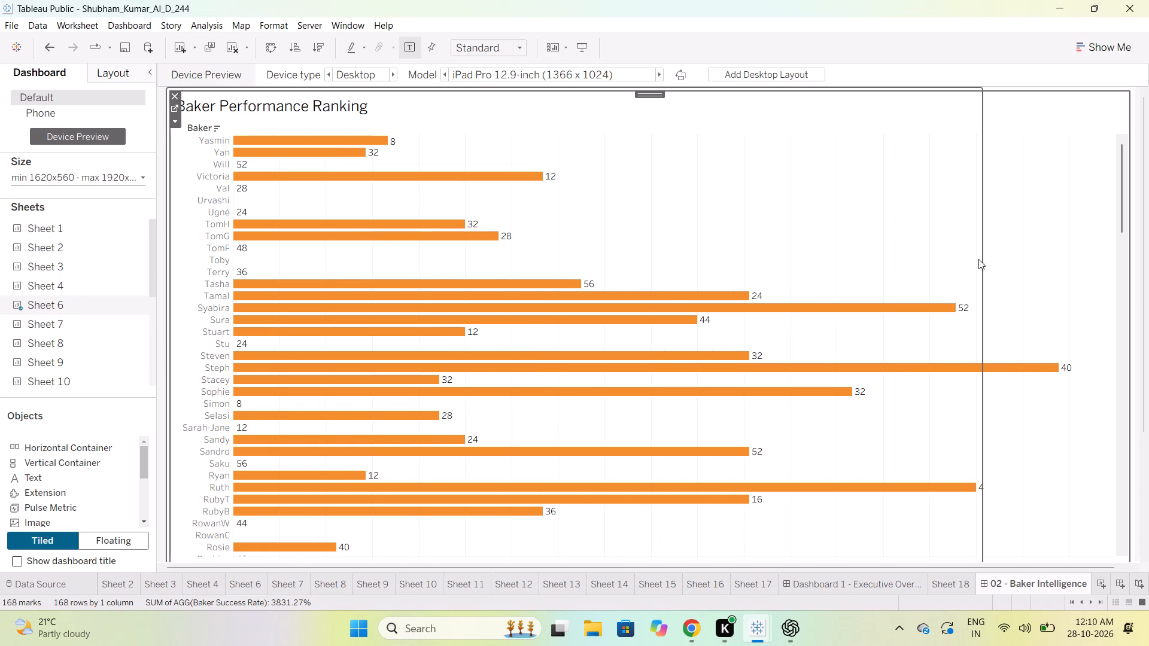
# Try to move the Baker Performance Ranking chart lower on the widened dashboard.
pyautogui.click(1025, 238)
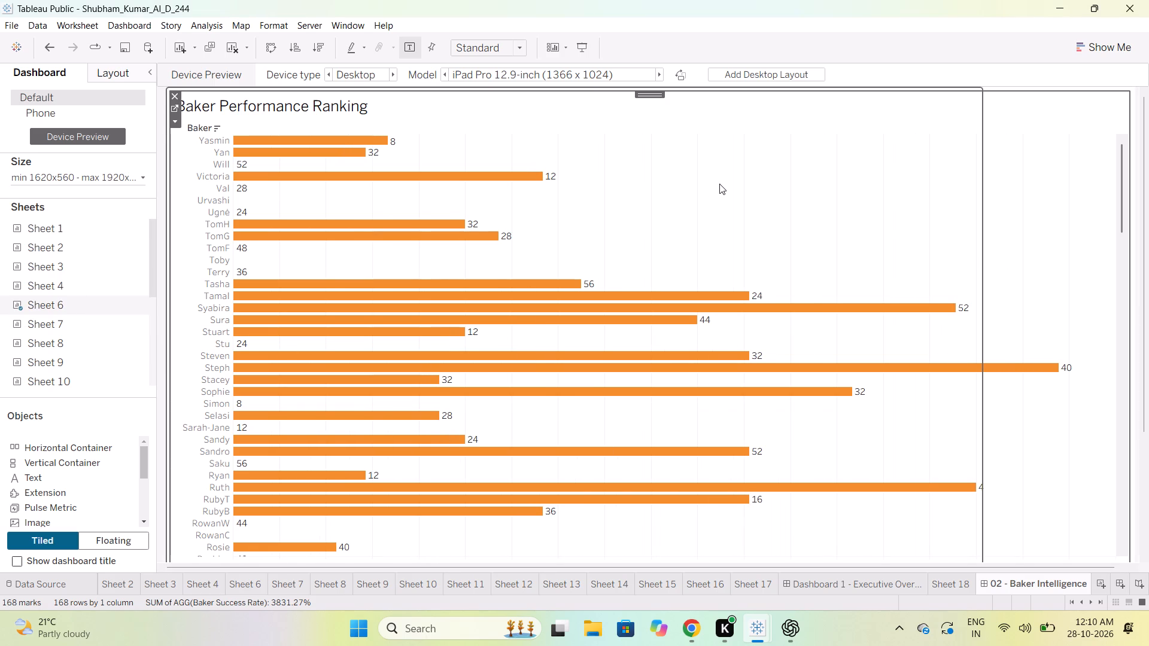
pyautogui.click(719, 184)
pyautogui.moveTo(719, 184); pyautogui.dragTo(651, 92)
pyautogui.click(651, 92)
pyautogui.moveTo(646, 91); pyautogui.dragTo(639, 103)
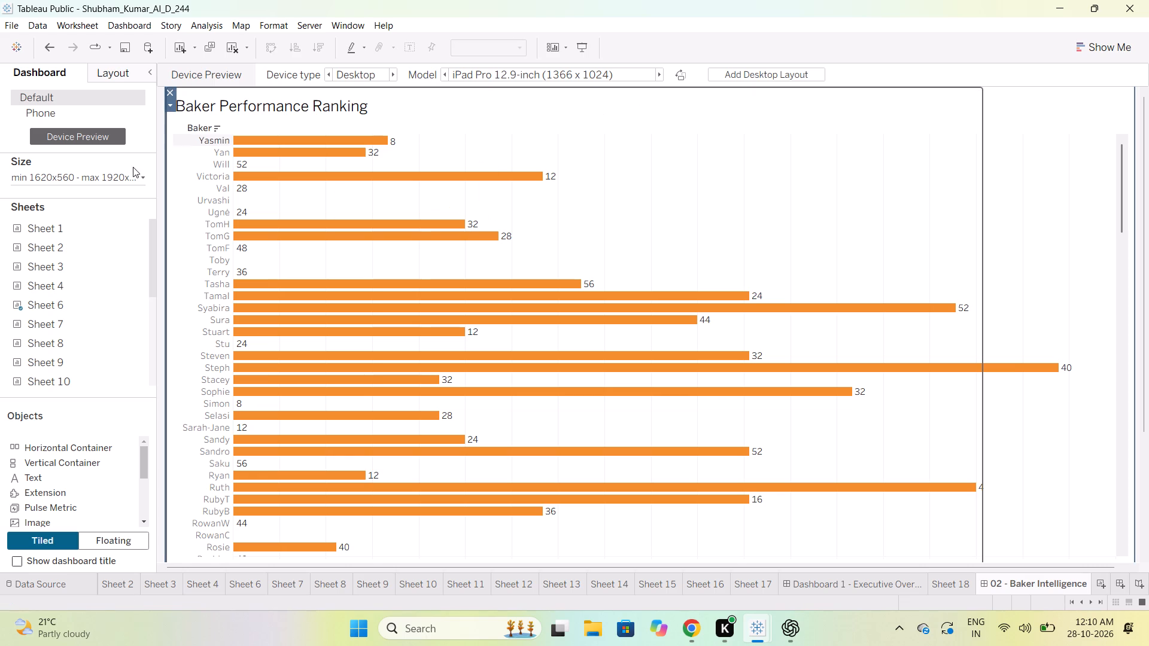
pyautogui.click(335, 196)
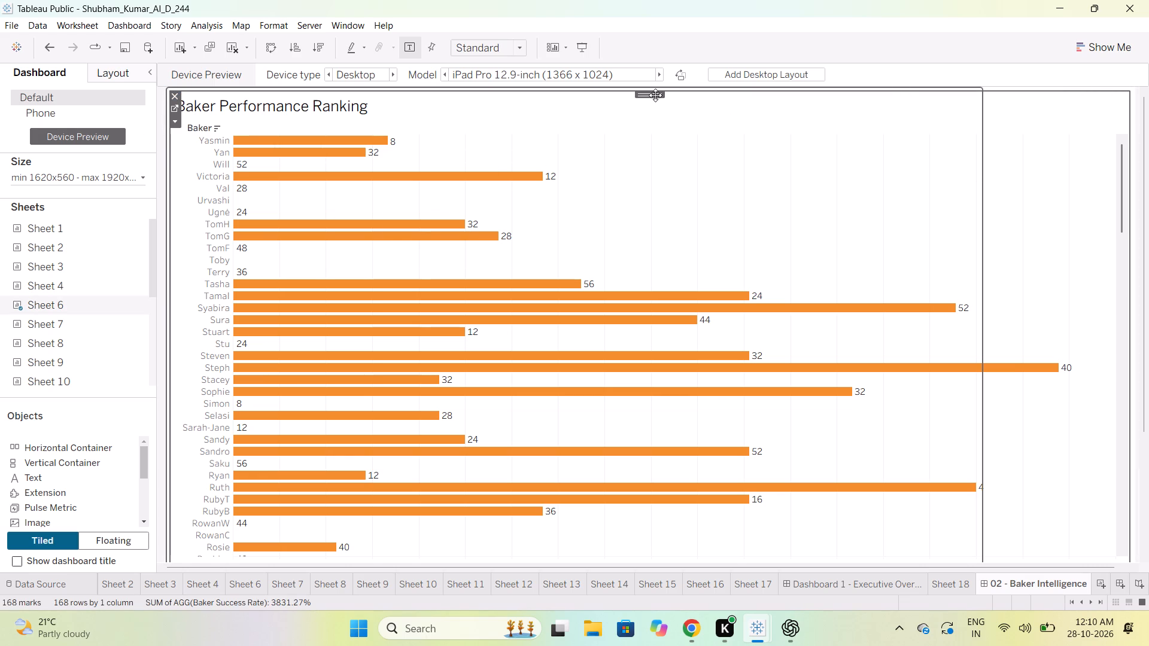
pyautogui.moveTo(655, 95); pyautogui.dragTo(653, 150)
# Add Sheet 7, the Outcome Journey grid, to the dashboard and make it floating.
pyautogui.moveTo(73, 323); pyautogui.dragTo(495, 250)
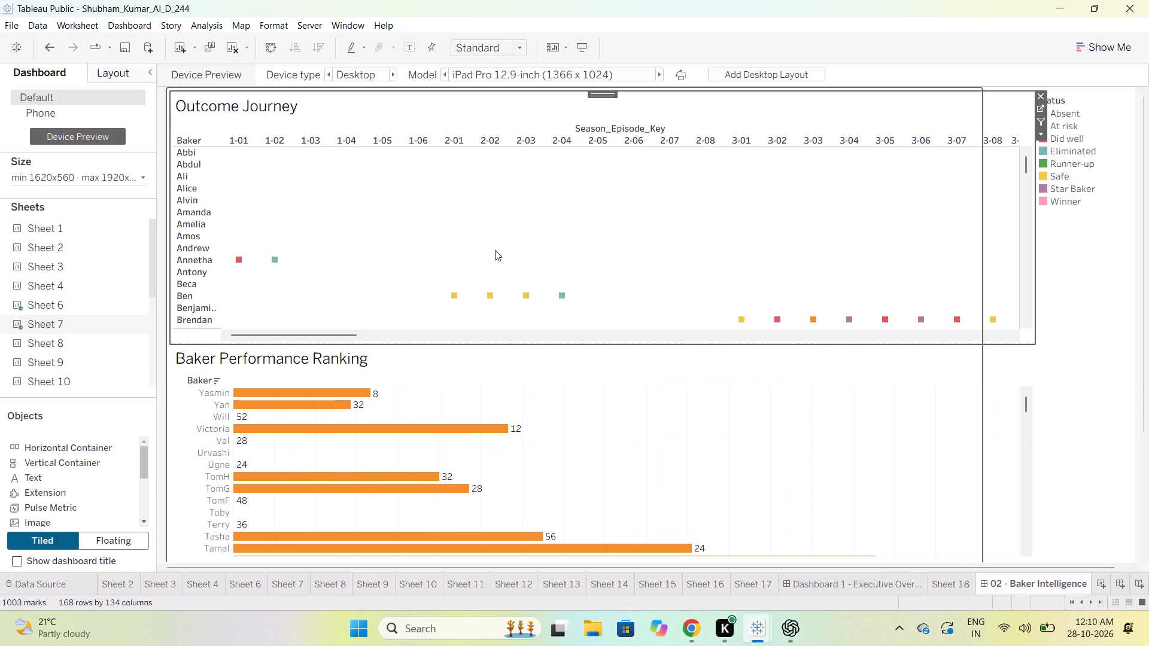
pyautogui.click(118, 66)
pyautogui.click(39, 147)
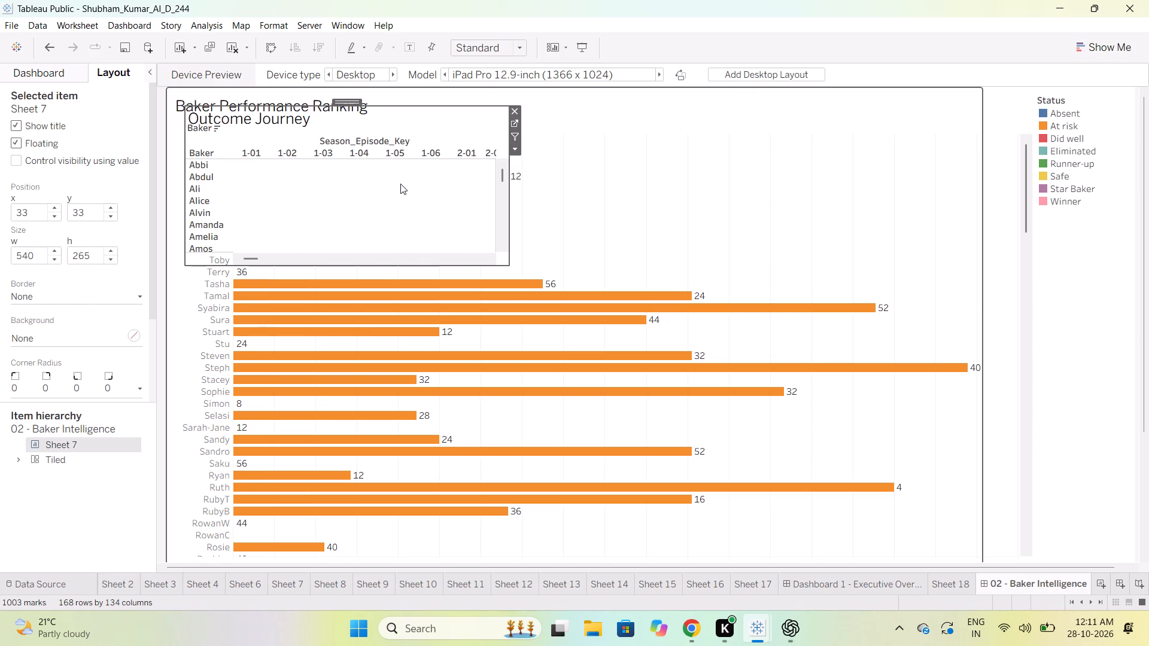
# Move the floating Outcome Journey grid down over the ranking chart to about x 65, y 441.
pyautogui.moveTo(400, 184); pyautogui.dragTo(381, 270)
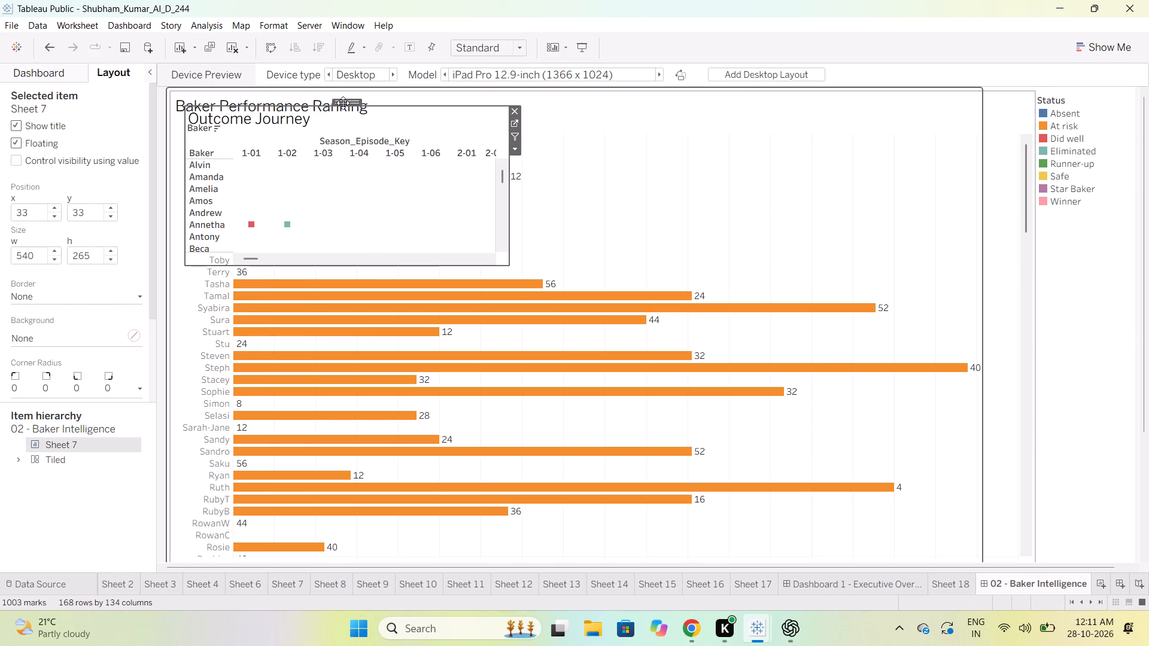
pyautogui.moveTo(343, 103); pyautogui.dragTo(362, 348)
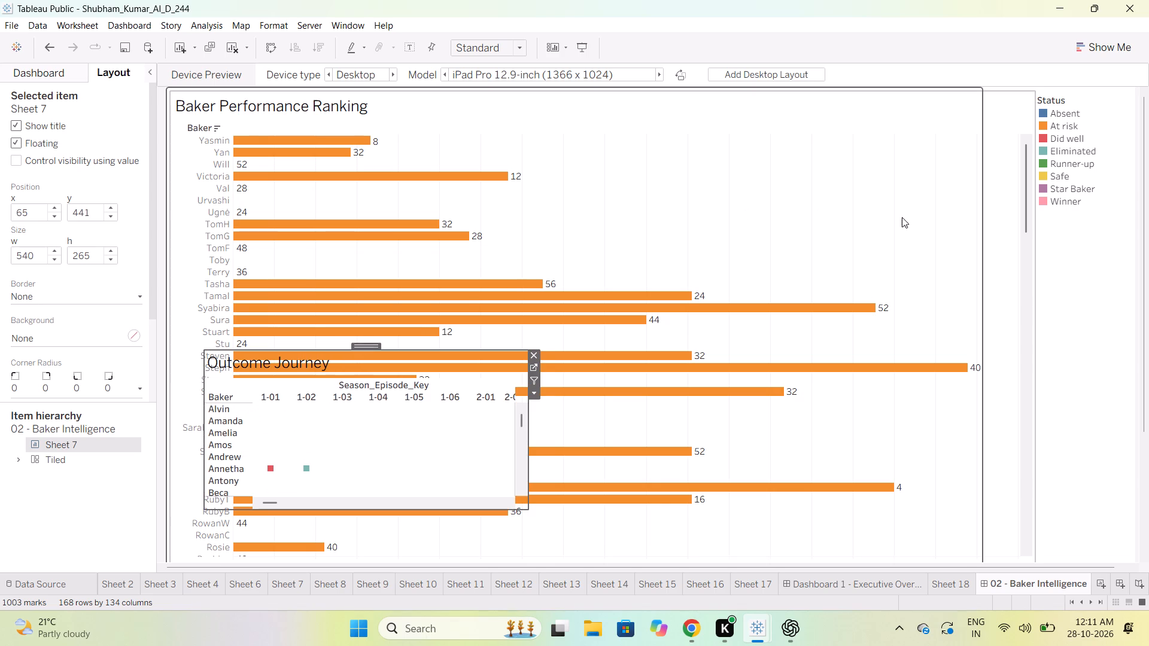
# Narrow the Baker Performance Ranking chart so the Status legend column starts at the edge of the iPad Pro preview frame.
pyautogui.click(1017, 185)
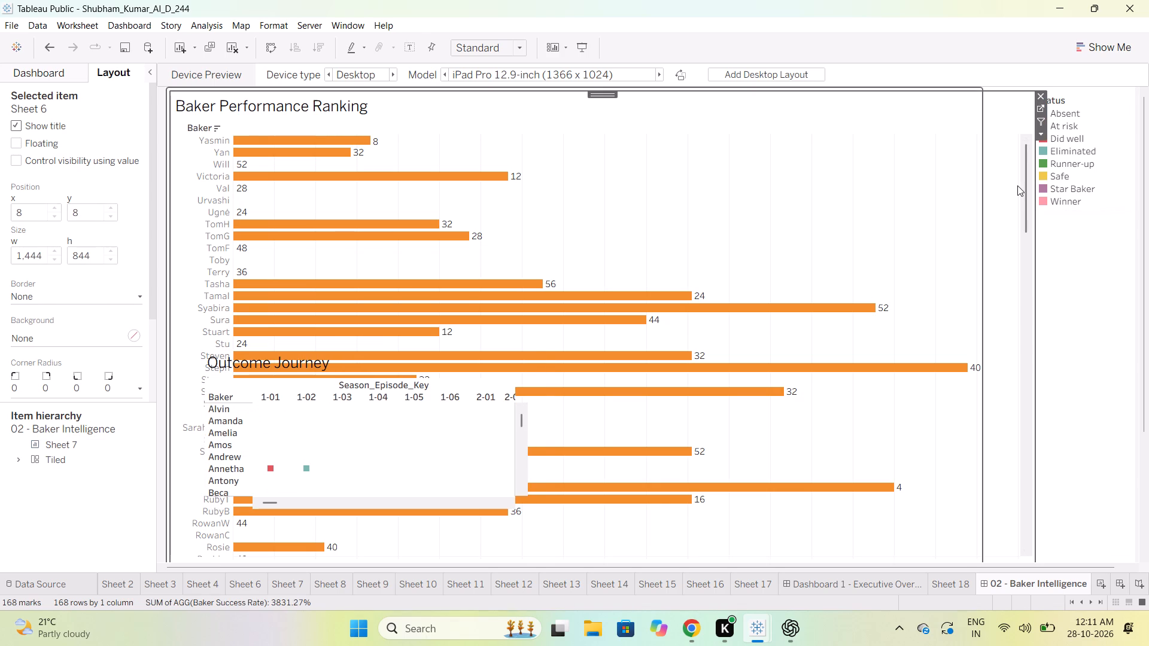
pyautogui.moveTo(1035, 223); pyautogui.dragTo(1003, 228)
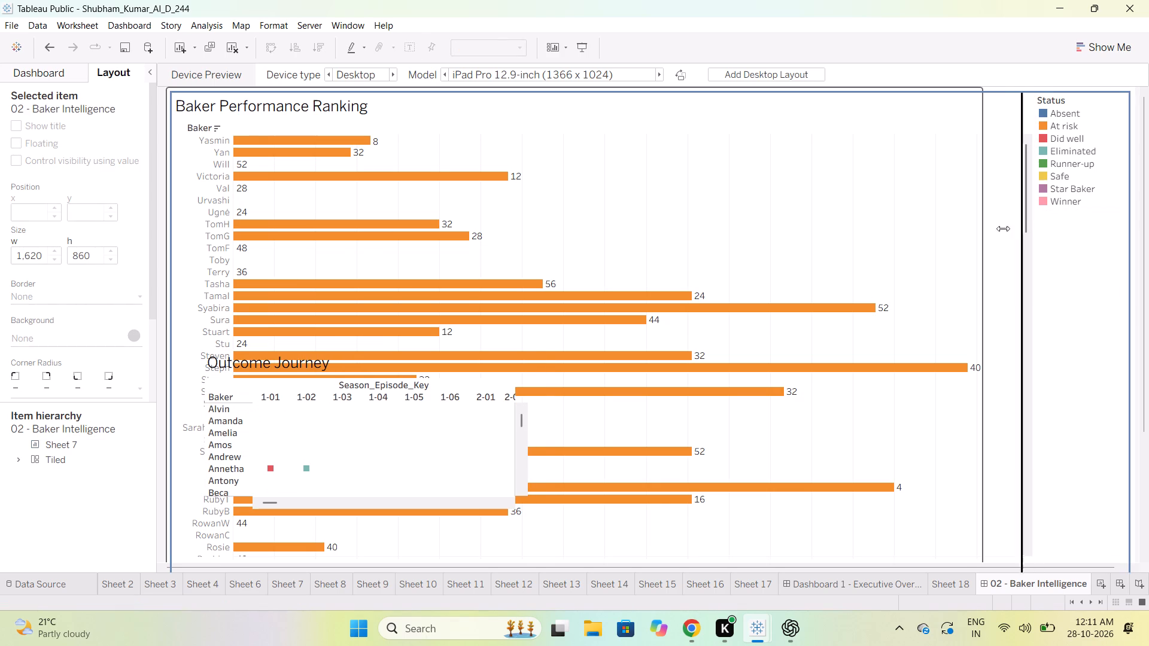
pyautogui.moveTo(1003, 228); pyautogui.dragTo(983, 226)
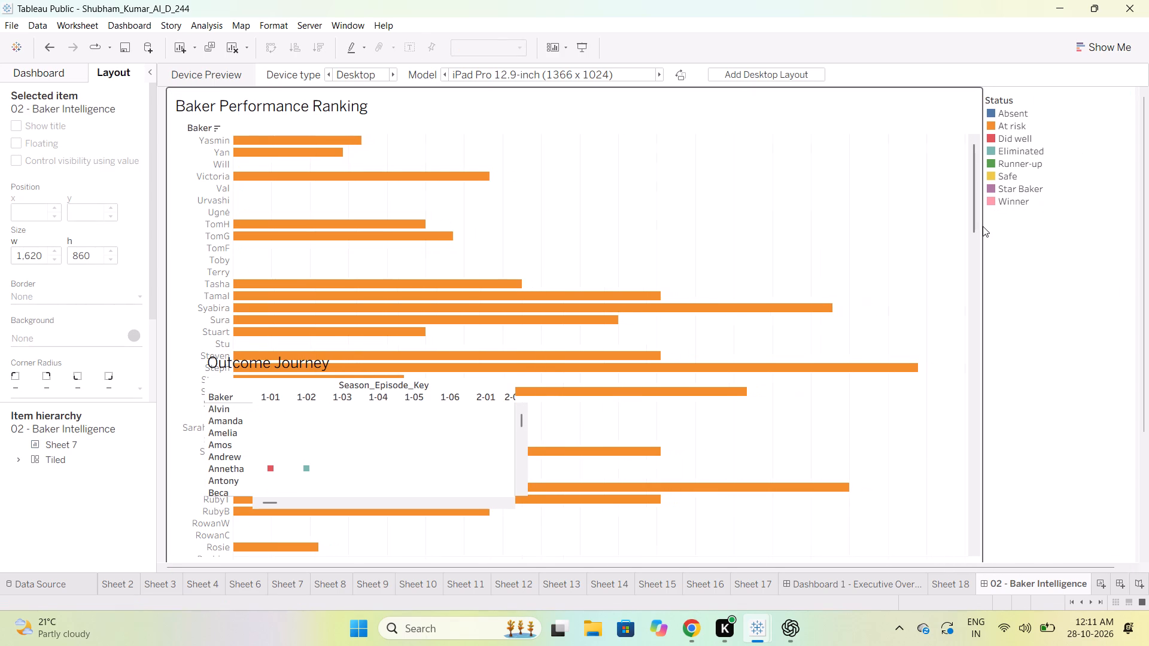
# Narrow the Baker Performance Ranking chart to about 708 px wide on the Baker Intelligence dashboard.
pyautogui.moveTo(983, 251); pyautogui.dragTo(941, 254)
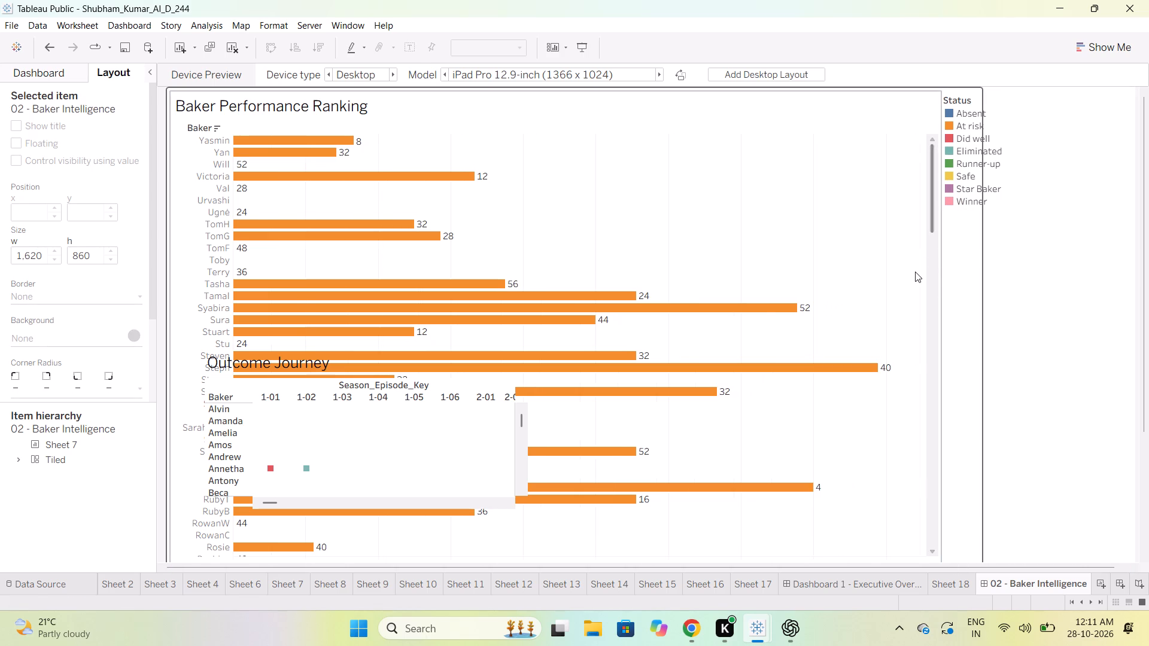
pyautogui.click(915, 272)
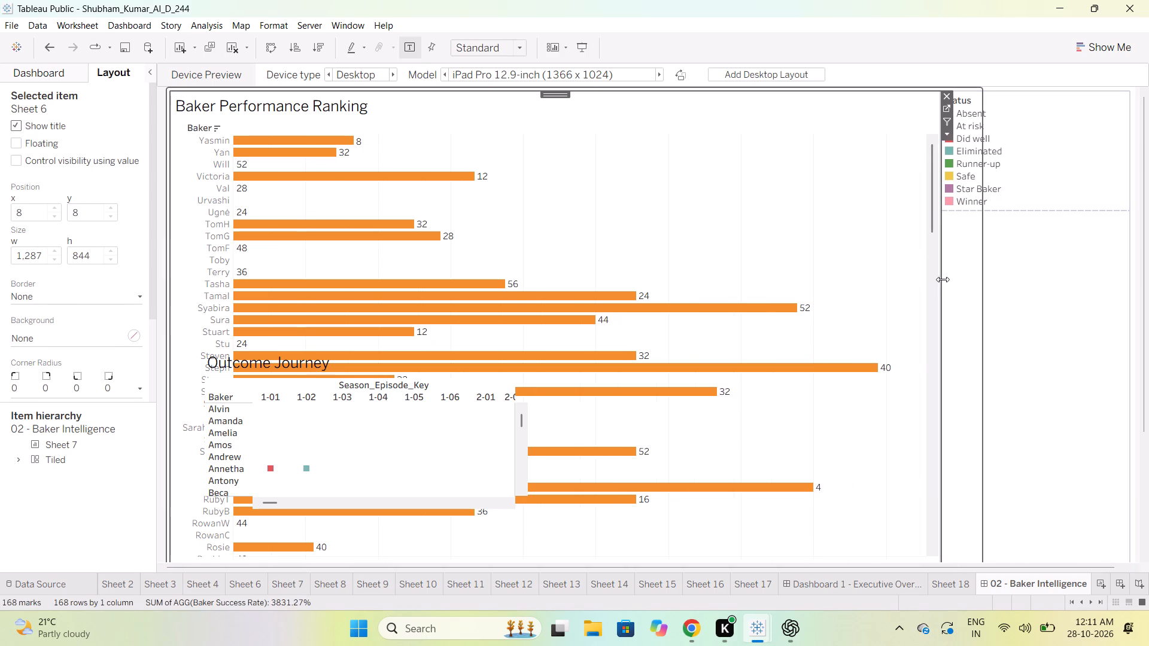
pyautogui.moveTo(942, 279); pyautogui.dragTo(777, 279)
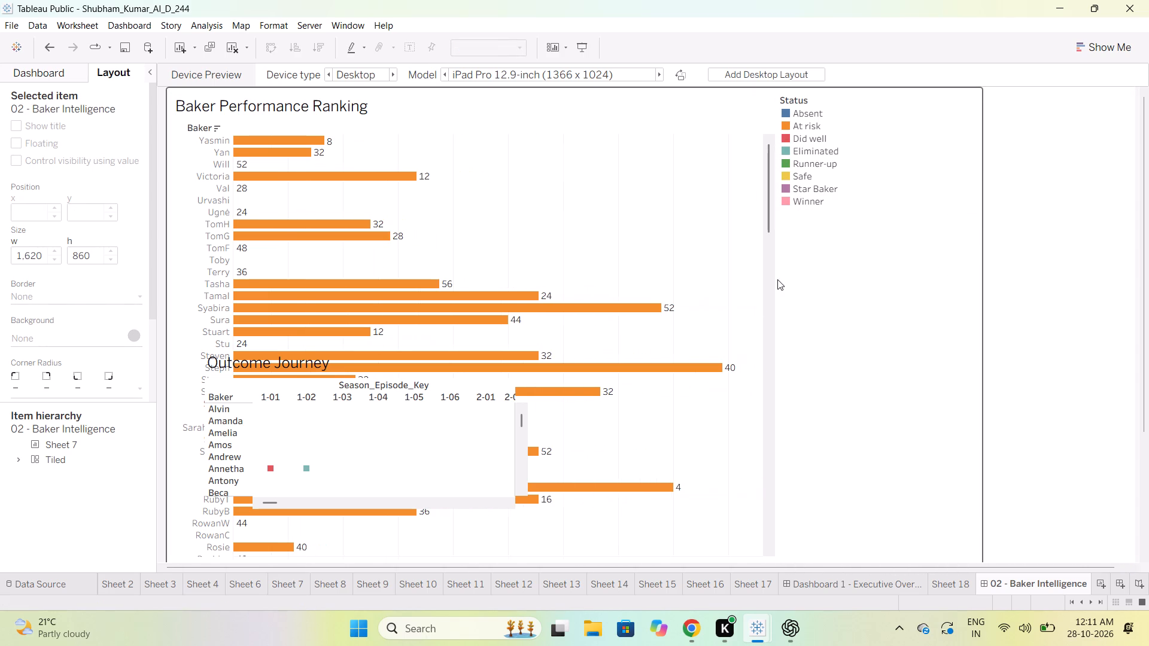
pyautogui.moveTo(776, 275); pyautogui.dragTo(692, 261)
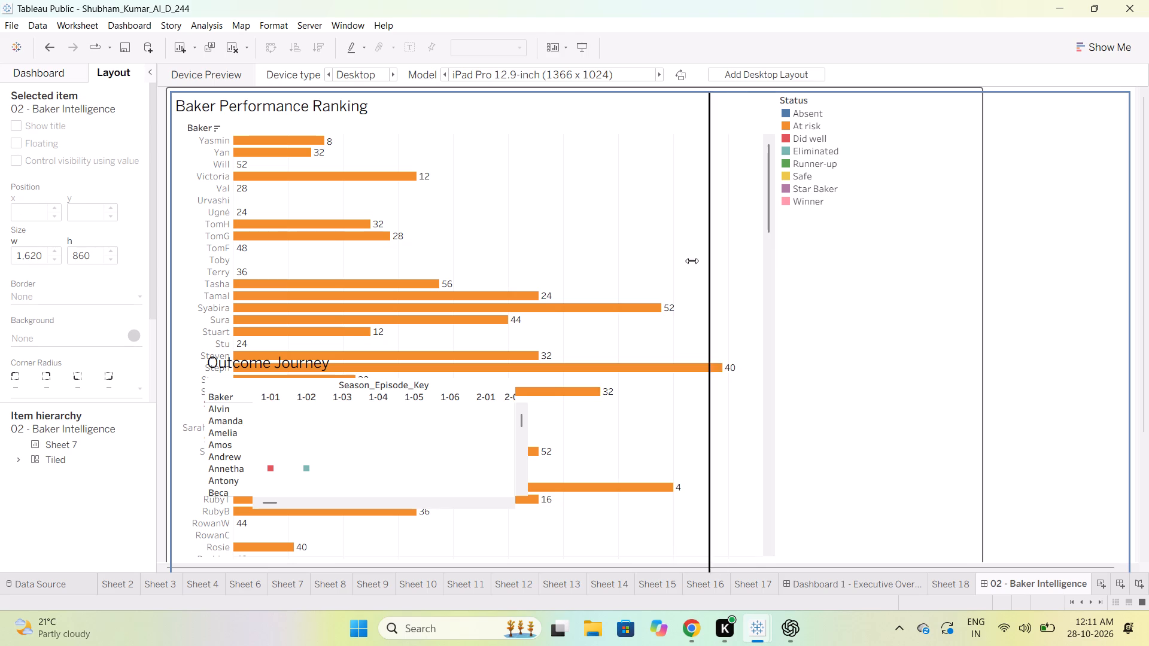
pyautogui.moveTo(692, 261); pyautogui.dragTo(594, 266)
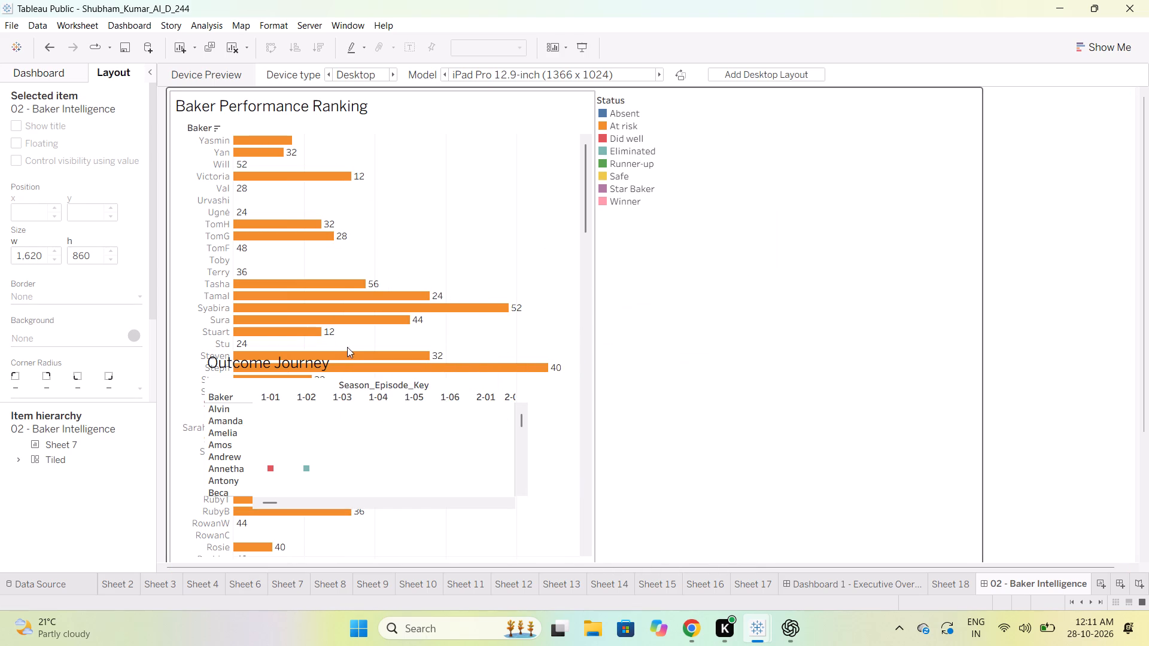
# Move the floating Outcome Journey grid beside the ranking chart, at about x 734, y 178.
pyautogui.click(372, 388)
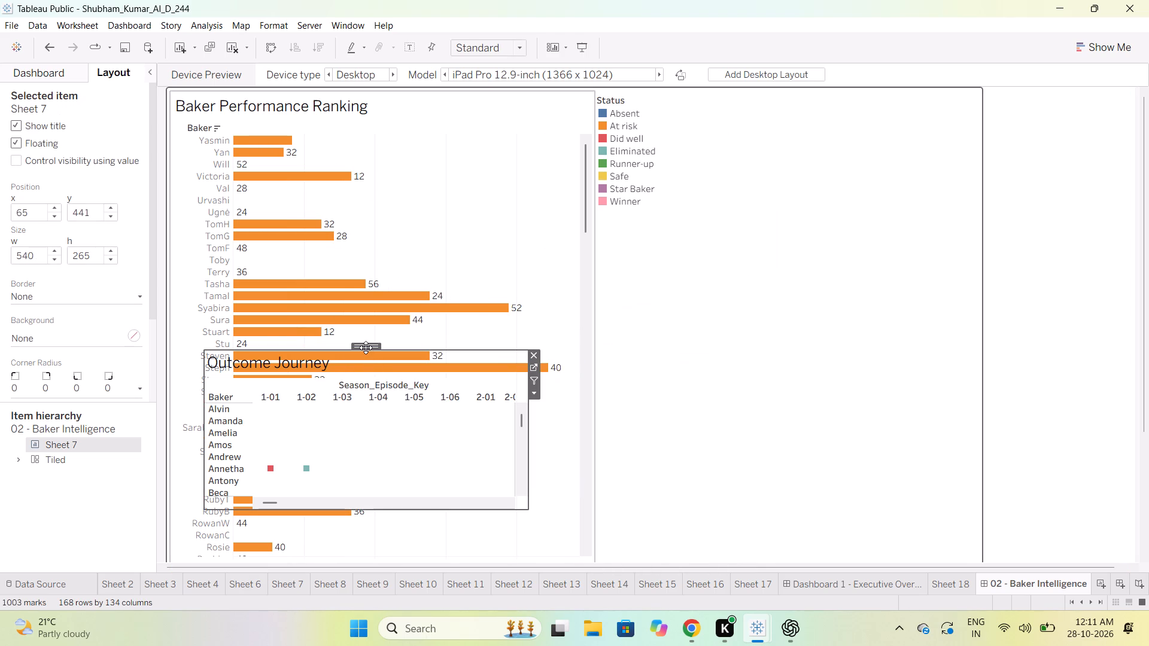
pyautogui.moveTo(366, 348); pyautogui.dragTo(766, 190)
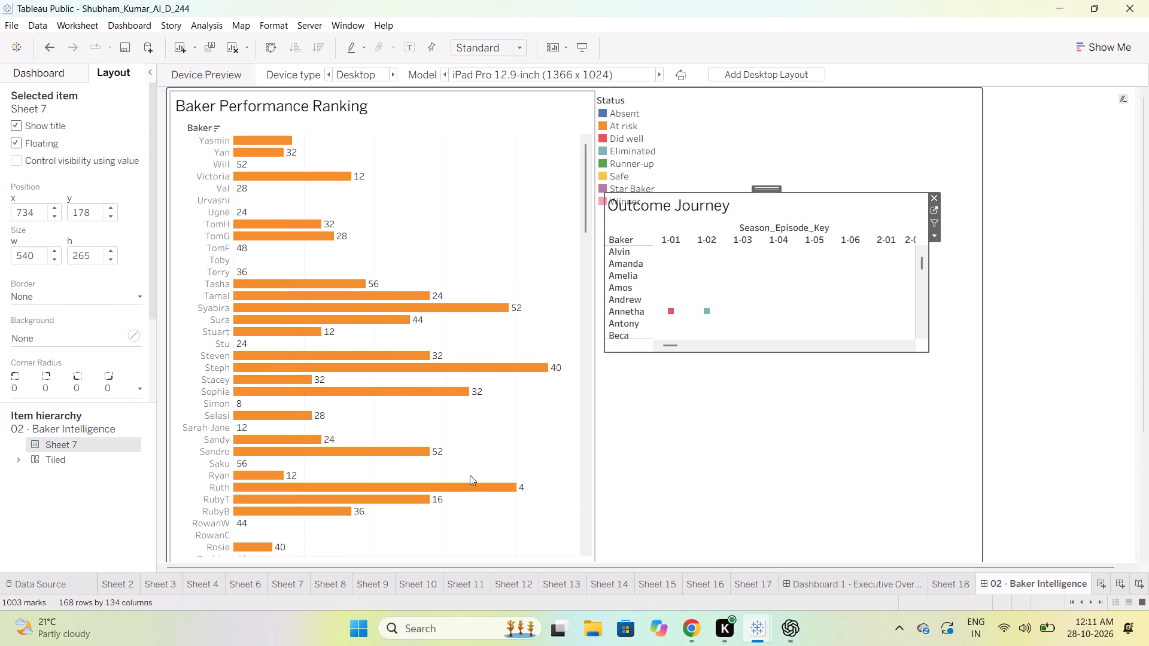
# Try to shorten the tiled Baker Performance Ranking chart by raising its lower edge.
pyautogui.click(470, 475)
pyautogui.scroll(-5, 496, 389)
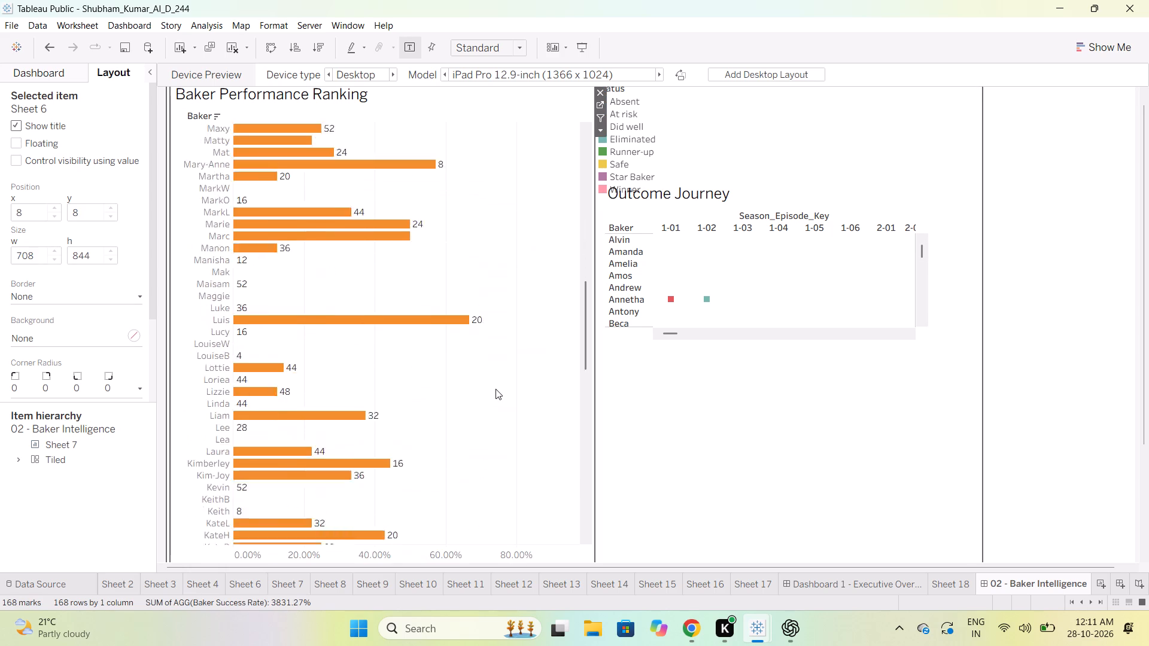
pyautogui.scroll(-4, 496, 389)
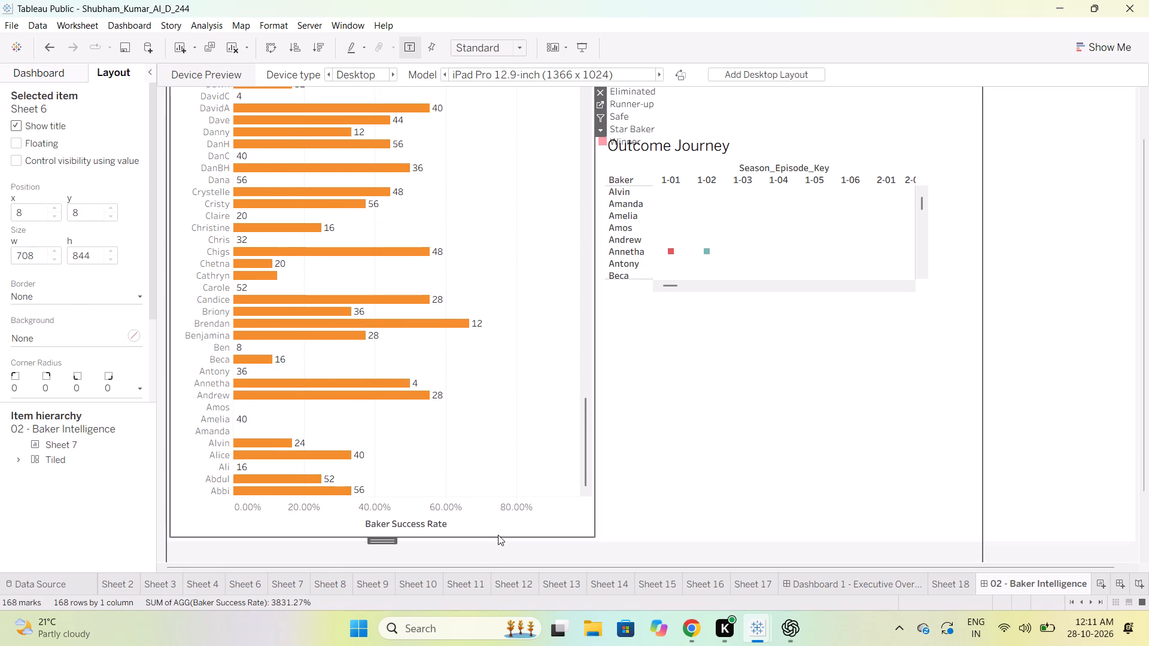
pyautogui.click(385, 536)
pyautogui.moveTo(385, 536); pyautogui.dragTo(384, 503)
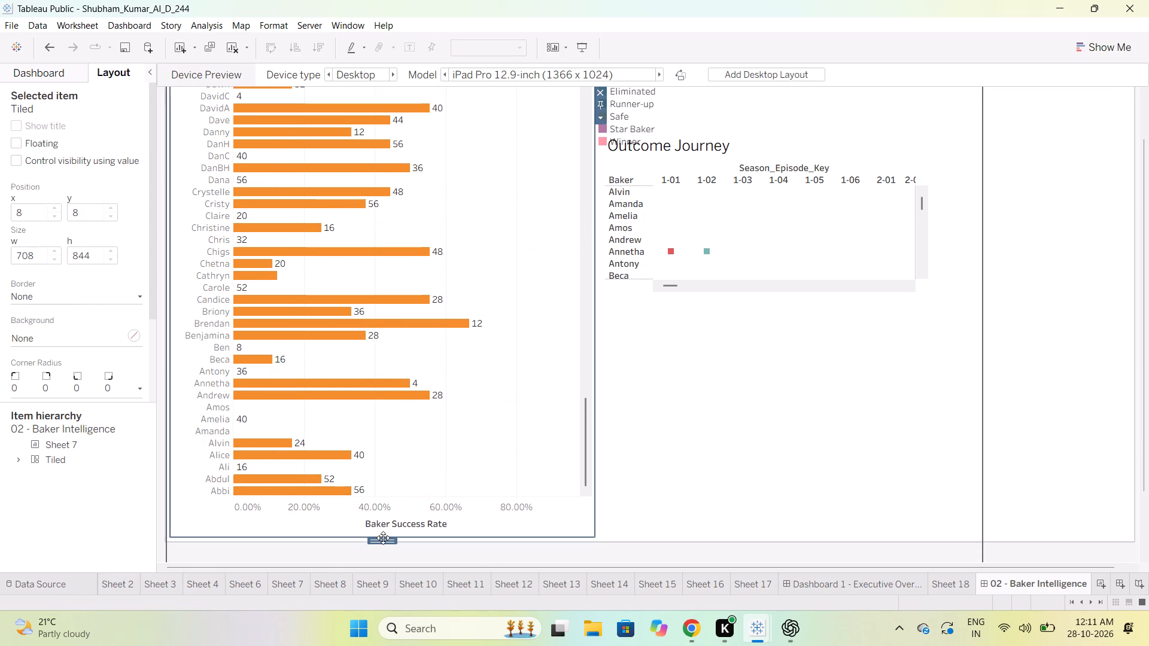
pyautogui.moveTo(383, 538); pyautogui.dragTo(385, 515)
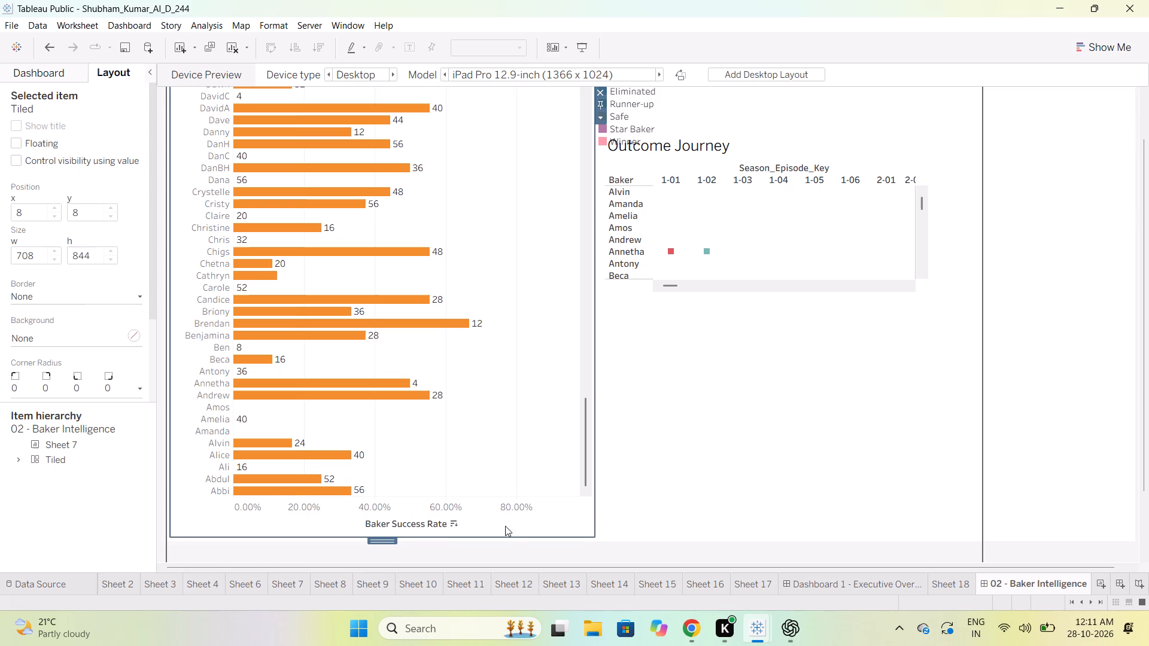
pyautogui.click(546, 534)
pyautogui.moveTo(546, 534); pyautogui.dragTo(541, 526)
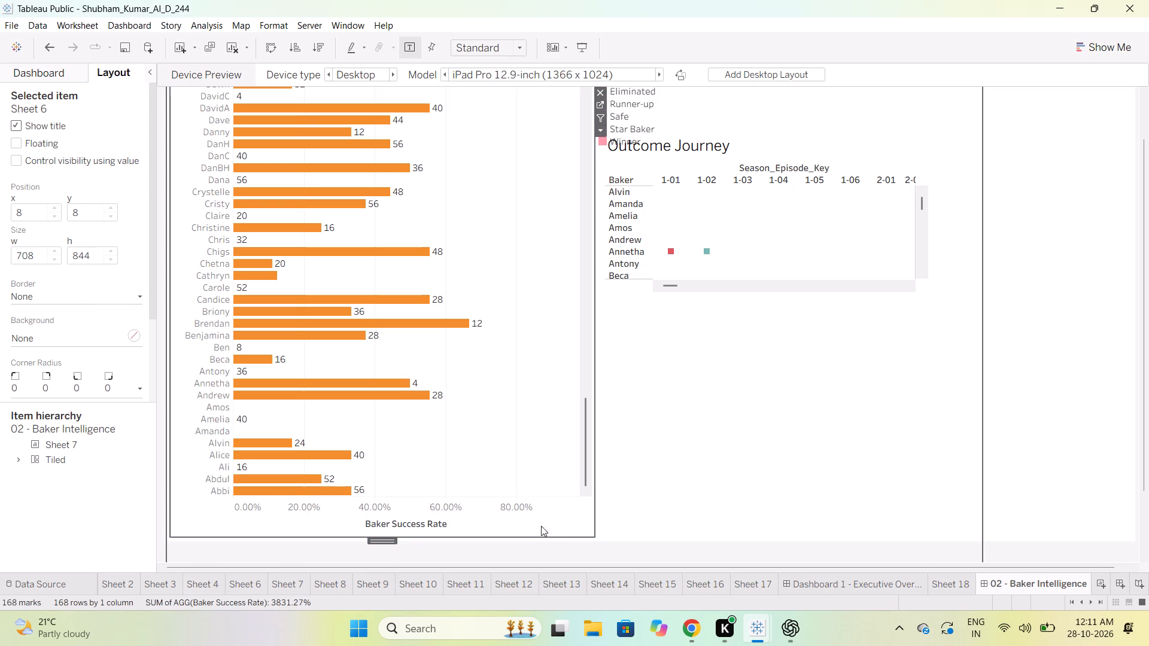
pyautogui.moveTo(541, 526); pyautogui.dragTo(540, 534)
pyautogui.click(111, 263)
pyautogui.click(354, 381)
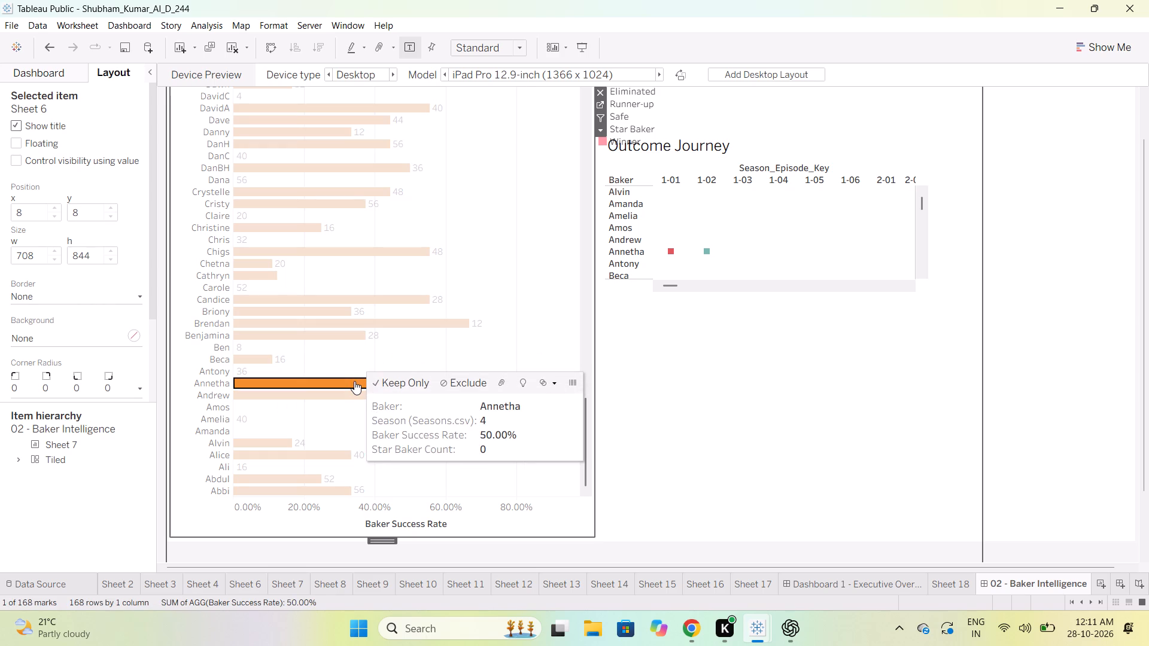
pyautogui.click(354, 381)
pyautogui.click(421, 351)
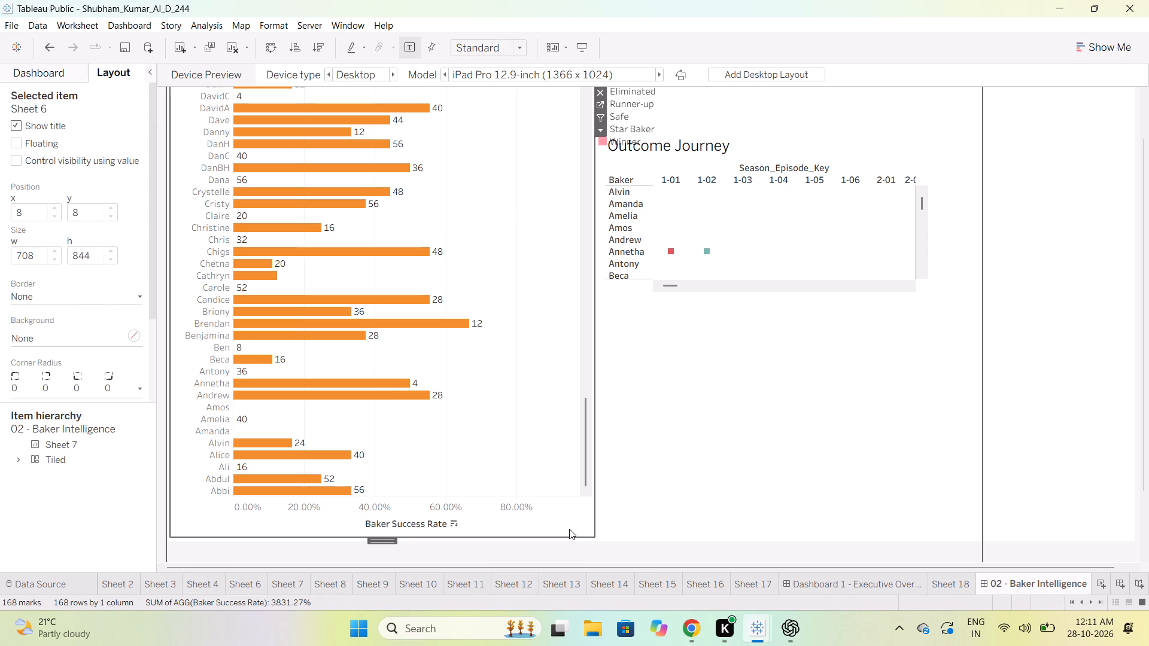
# Make the Baker Performance Ranking chart floating.
pyautogui.click(20, 147)
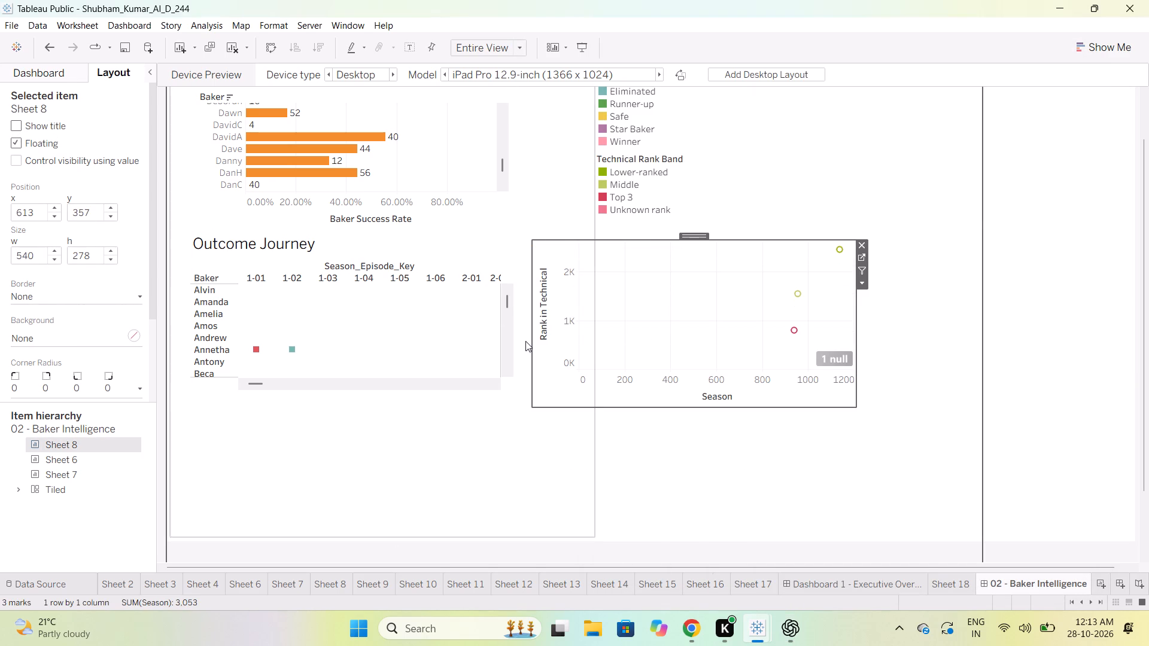
# Move and enlarge the Technical Rank Analysis chart below the colour legends, to about 692 by 544 at x 707, y 321.
pyautogui.moveTo(695, 237); pyautogui.dragTo(744, 292)
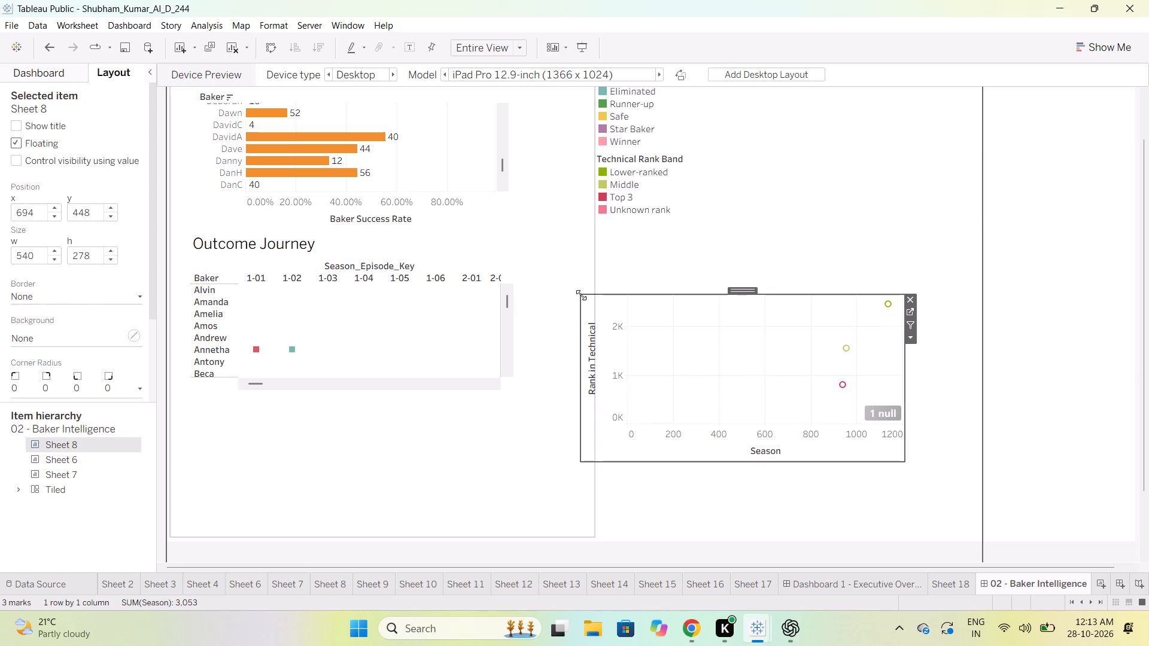
pyautogui.moveTo(581, 295); pyautogui.dragTo(589, 219)
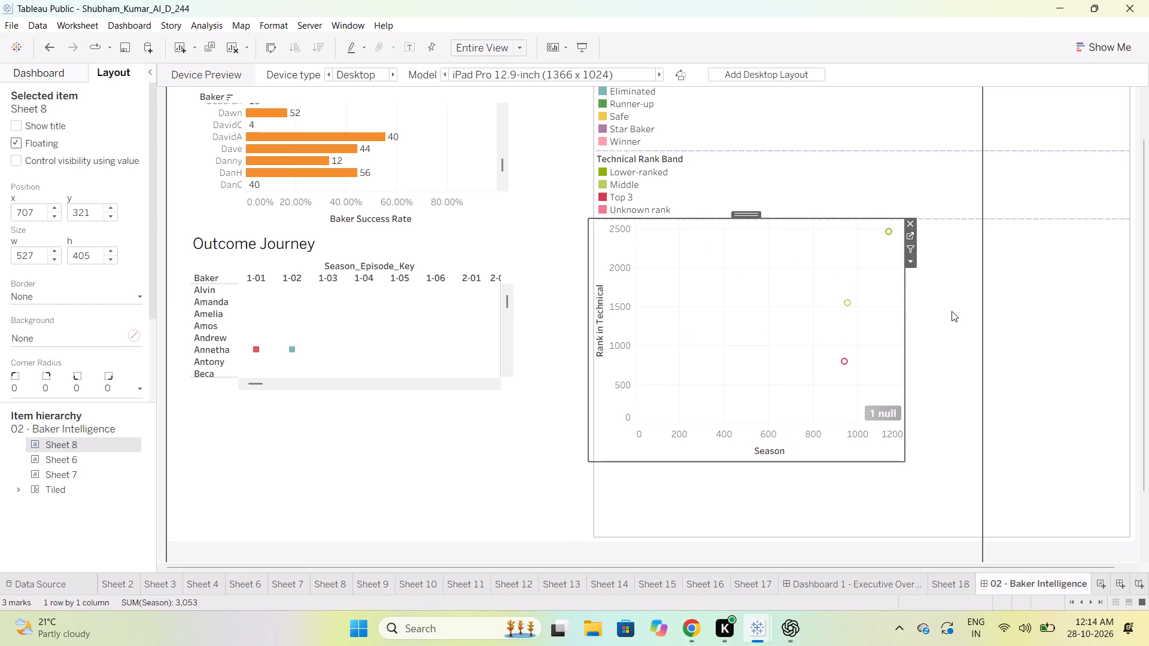
pyautogui.moveTo(904, 324); pyautogui.dragTo(959, 327)
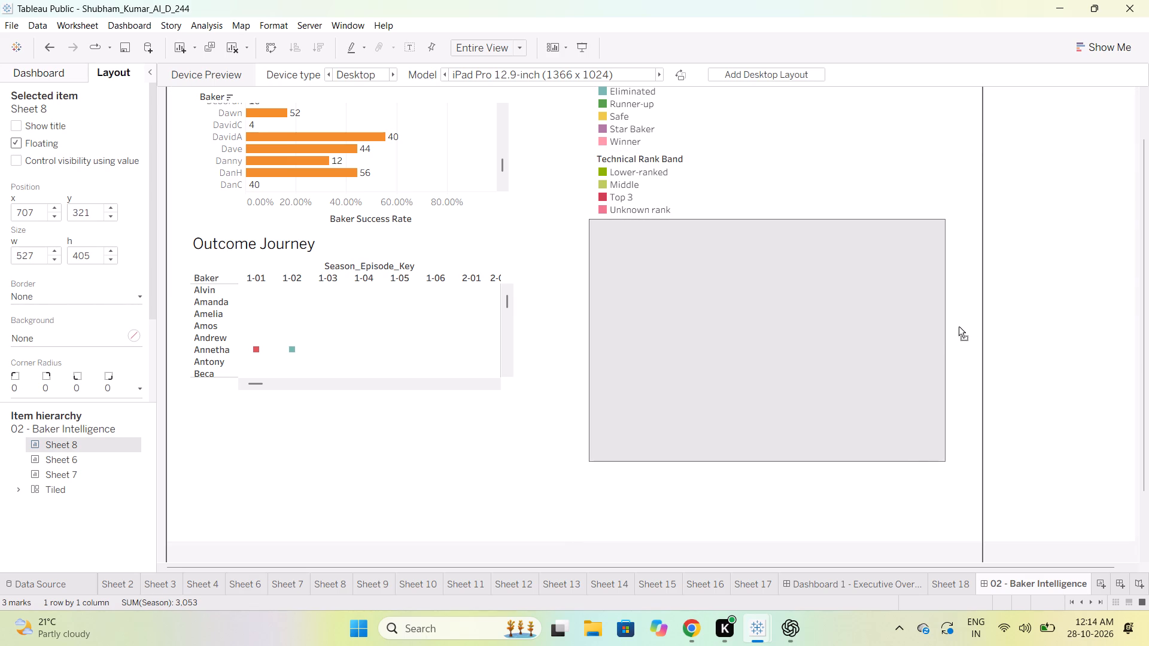
pyautogui.moveTo(959, 327); pyautogui.dragTo(977, 326)
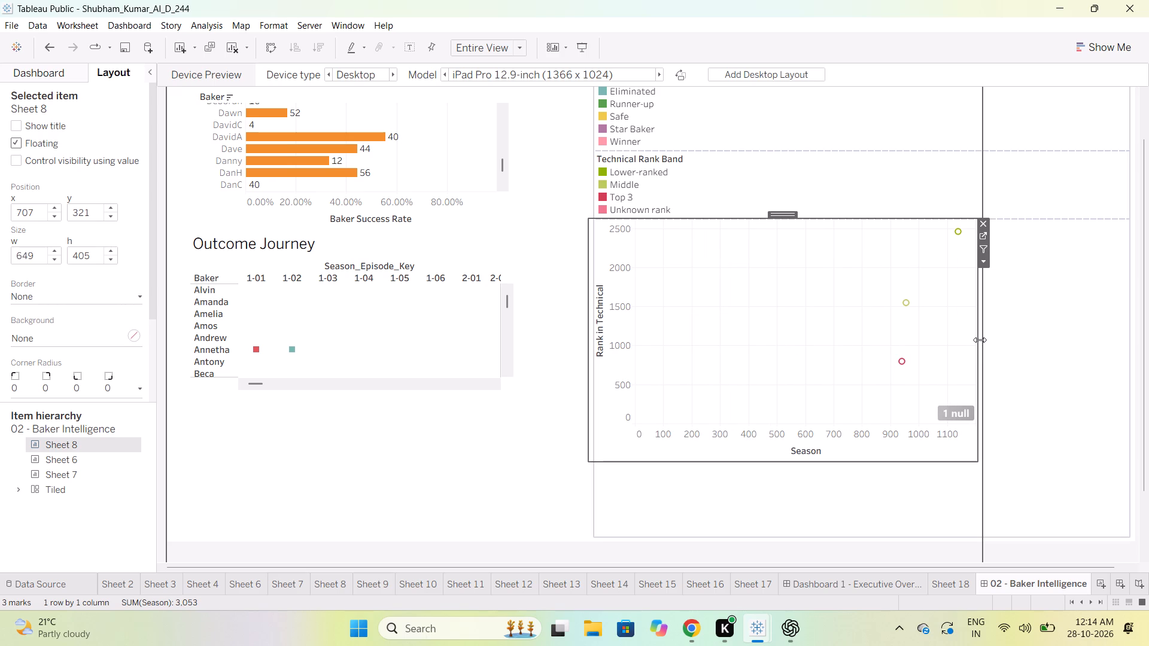
pyautogui.moveTo(980, 340); pyautogui.dragTo(1003, 340)
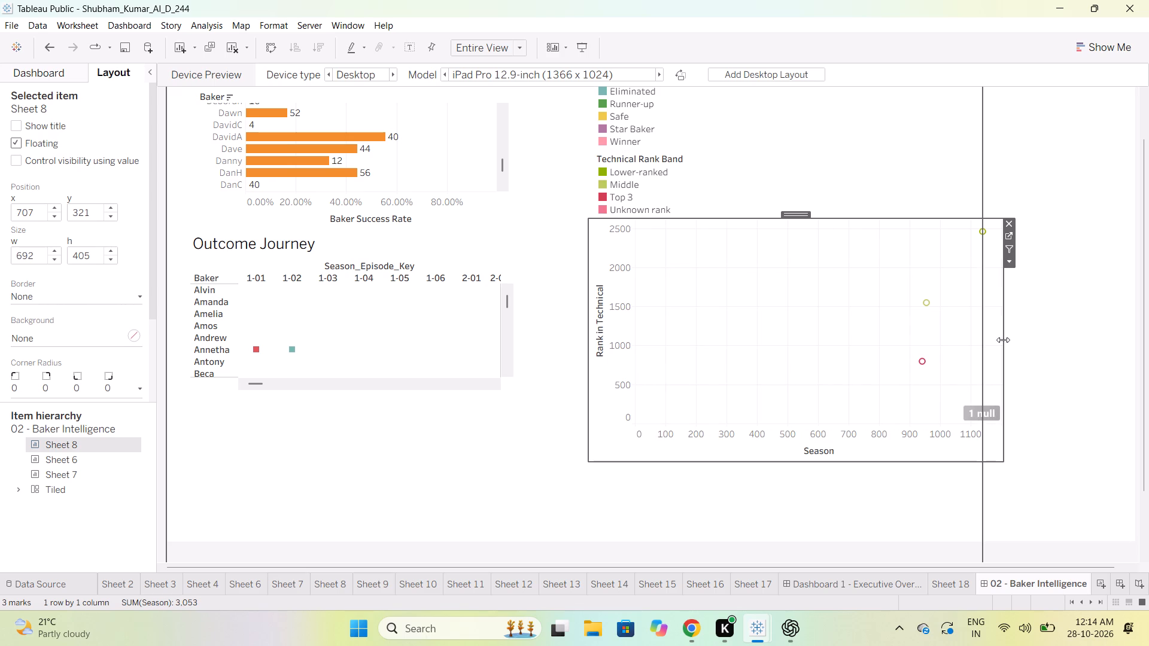
pyautogui.moveTo(819, 462); pyautogui.dragTo(813, 520)
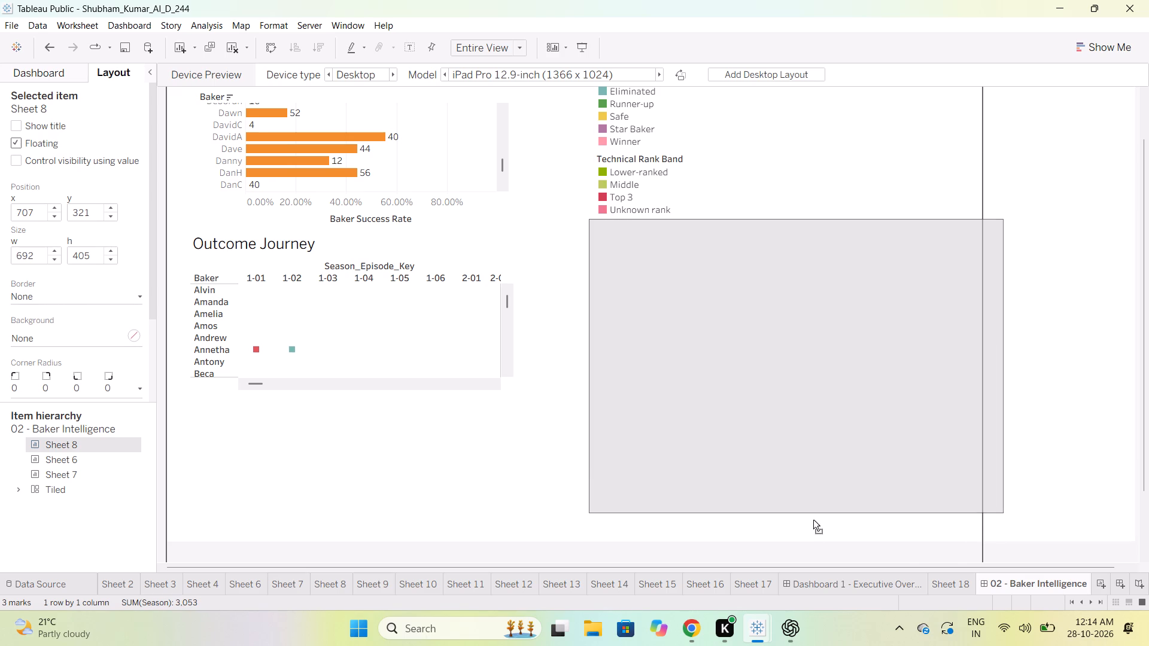
pyautogui.moveTo(813, 520); pyautogui.dragTo(813, 544)
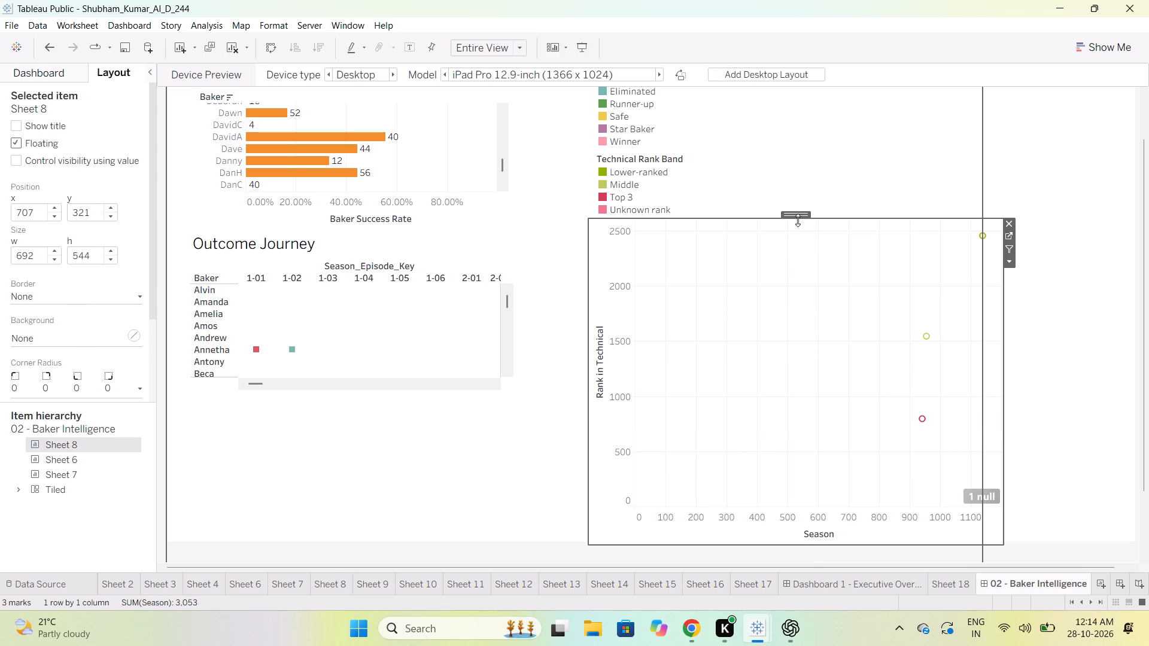
pyautogui.click(719, 221)
pyautogui.click(719, 217)
pyautogui.moveTo(719, 217); pyautogui.dragTo(715, 237)
# Hide the title of the floating Outcome Journey grid.
pyautogui.click(400, 290)
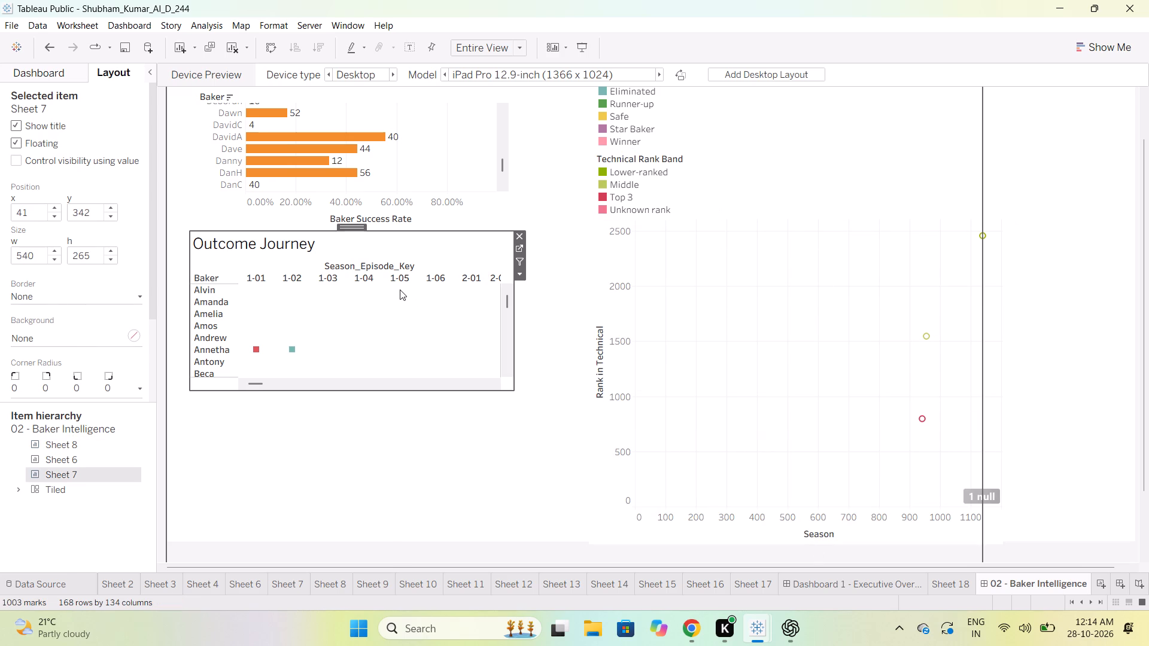
pyautogui.click(15, 125)
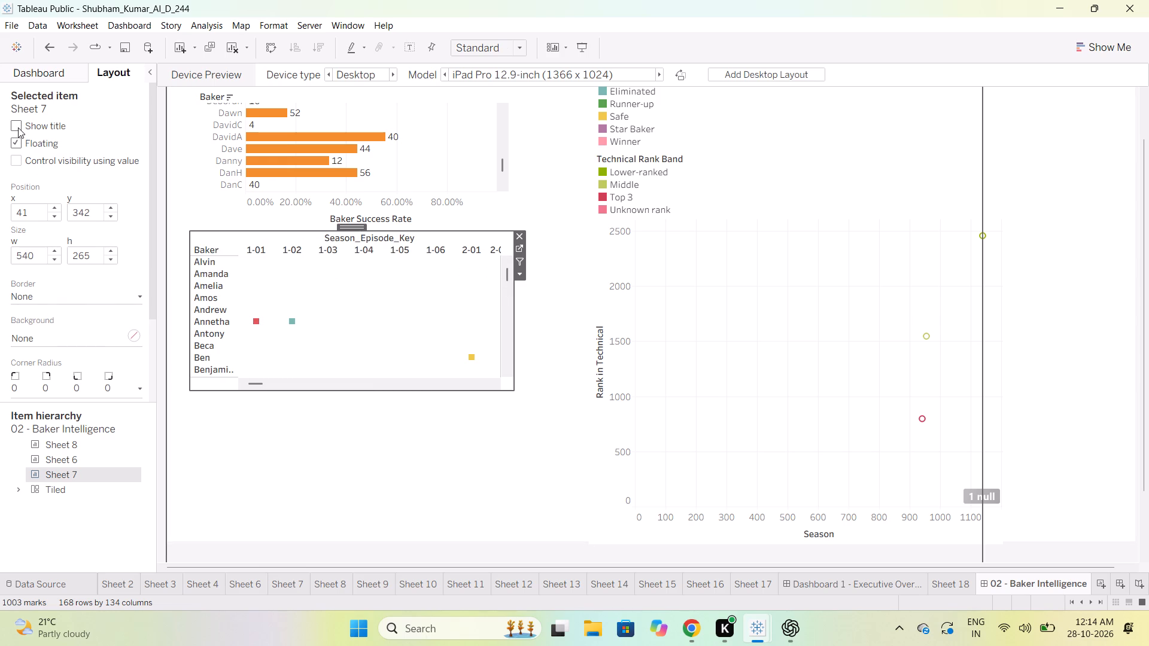
pyautogui.click(18, 127)
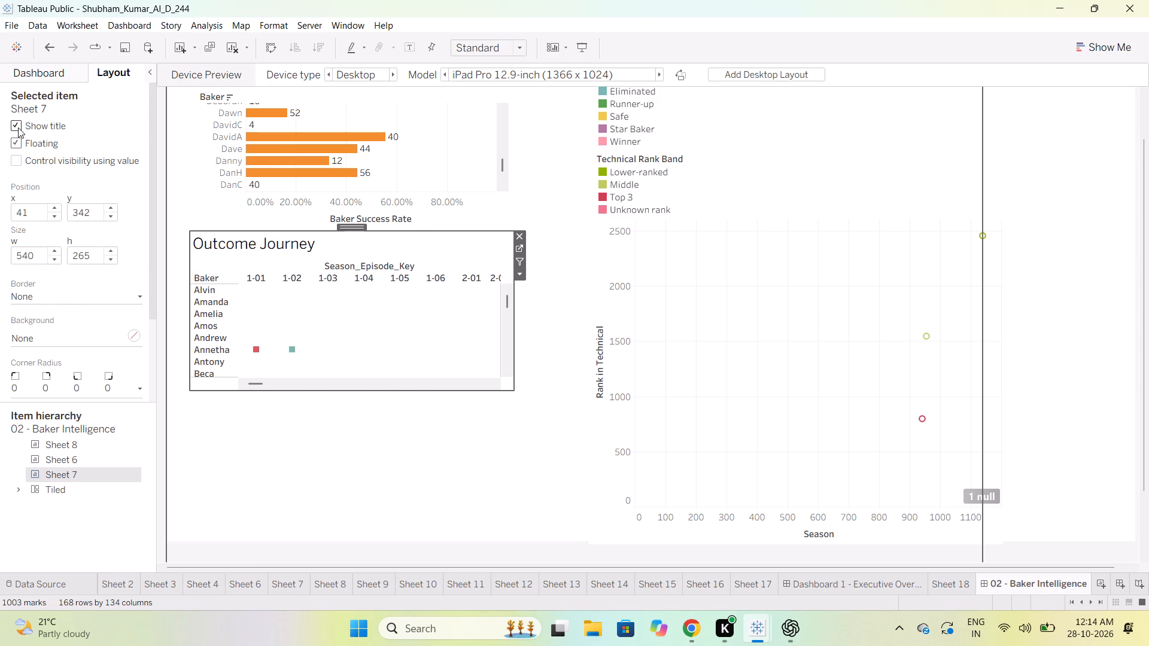
pyautogui.click(18, 127)
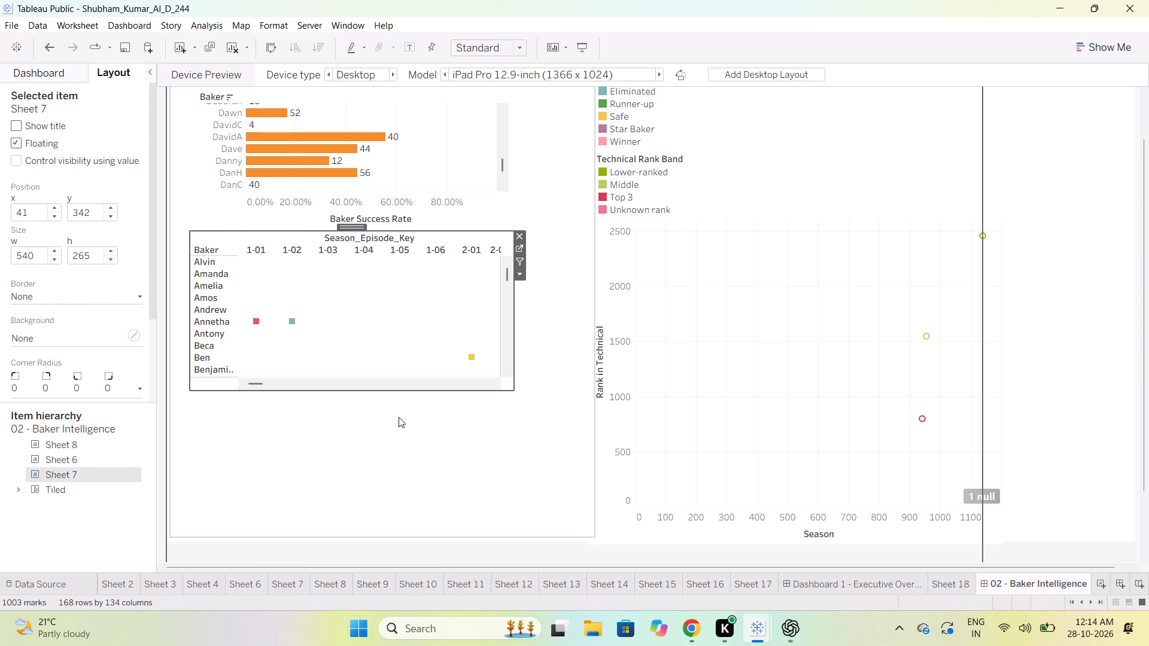
# Resize the Outcome Journey grid to about 707 by 423 at x 6, y 416, filling the space beside the technical rank chart.
pyautogui.moveTo(358, 389); pyautogui.dragTo(344, 526)
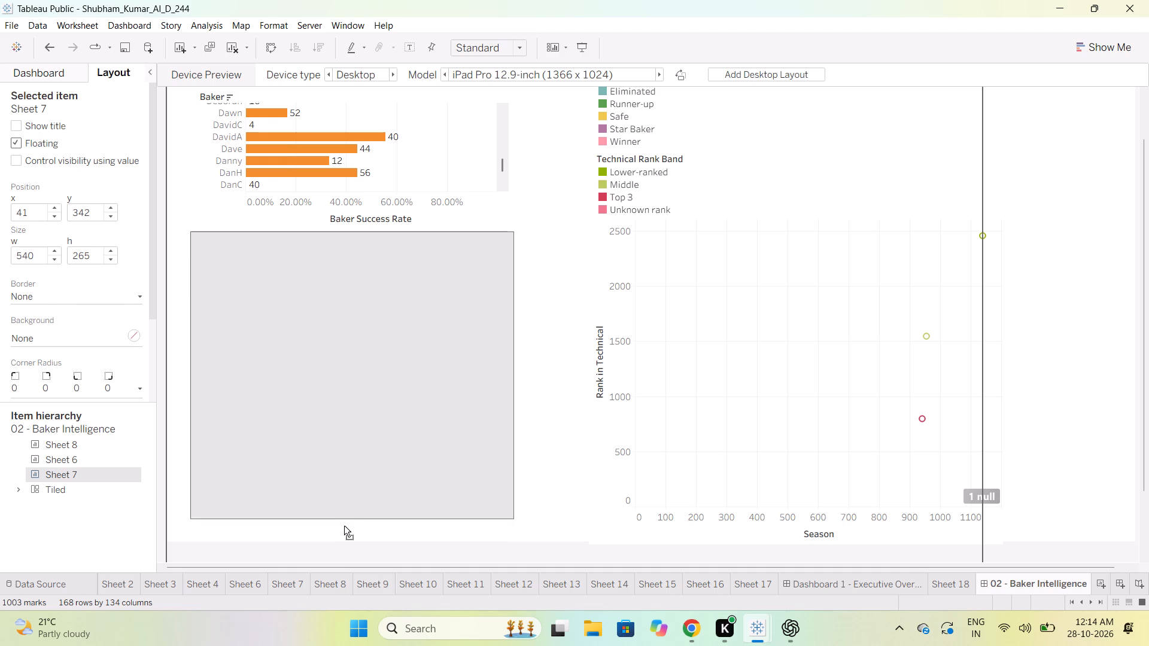
pyautogui.moveTo(344, 526); pyautogui.dragTo(344, 529)
pyautogui.moveTo(514, 382); pyautogui.dragTo(592, 387)
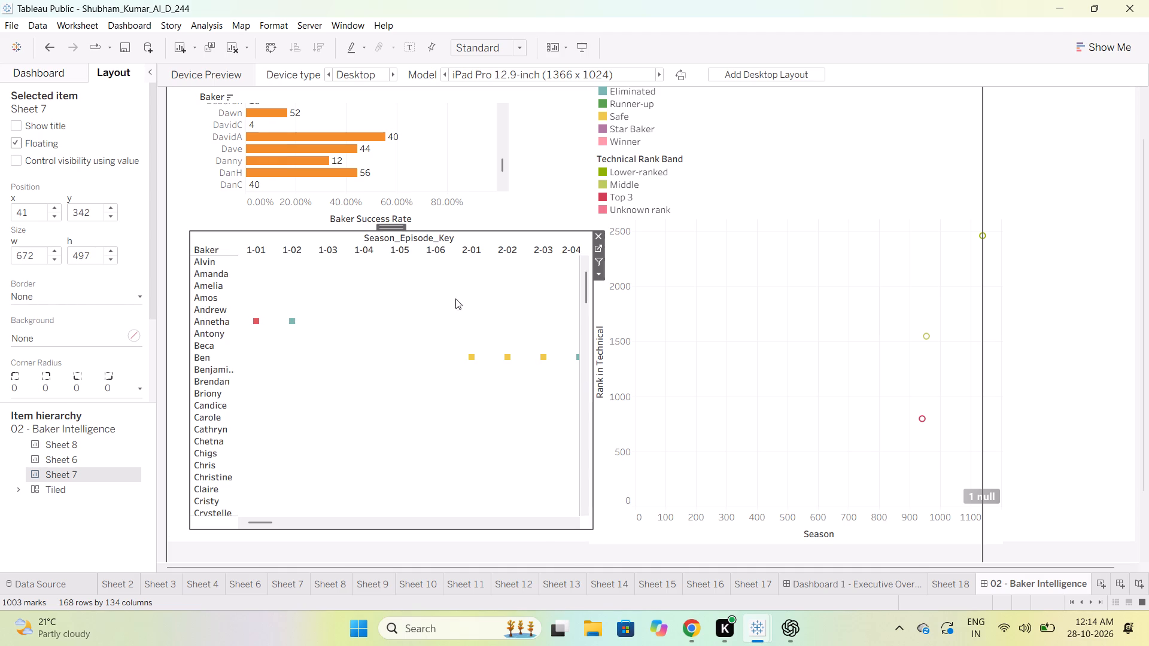
pyautogui.moveTo(433, 231); pyautogui.dragTo(418, 276)
pyautogui.moveTo(189, 363); pyautogui.dragTo(169, 364)
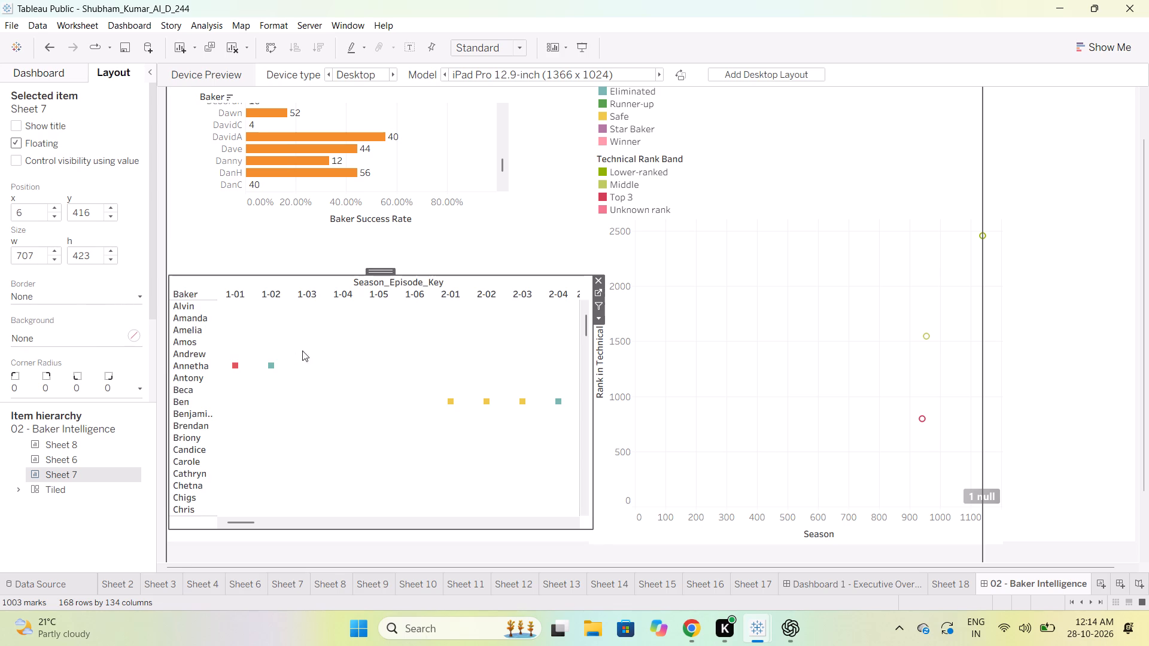
# Enlarge the Baker Performance Ranking chart to about 668 by 349 so it reaches down to the Outcome Journey grid.
pyautogui.click(364, 197)
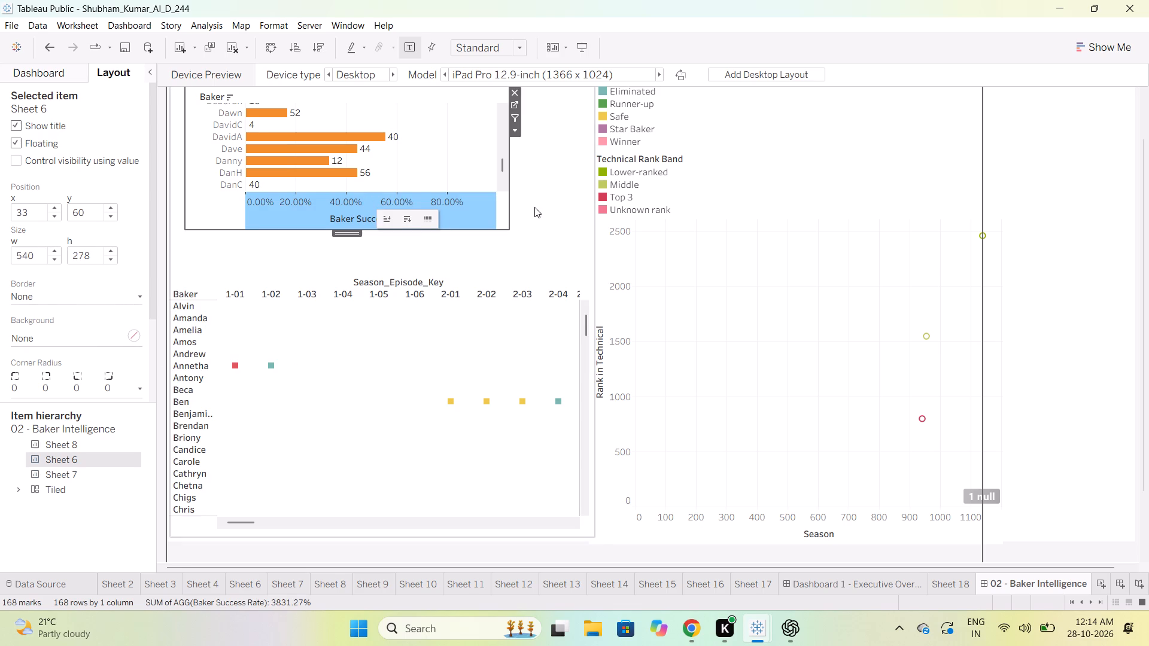
pyautogui.moveTo(507, 174); pyautogui.dragTo(580, 181)
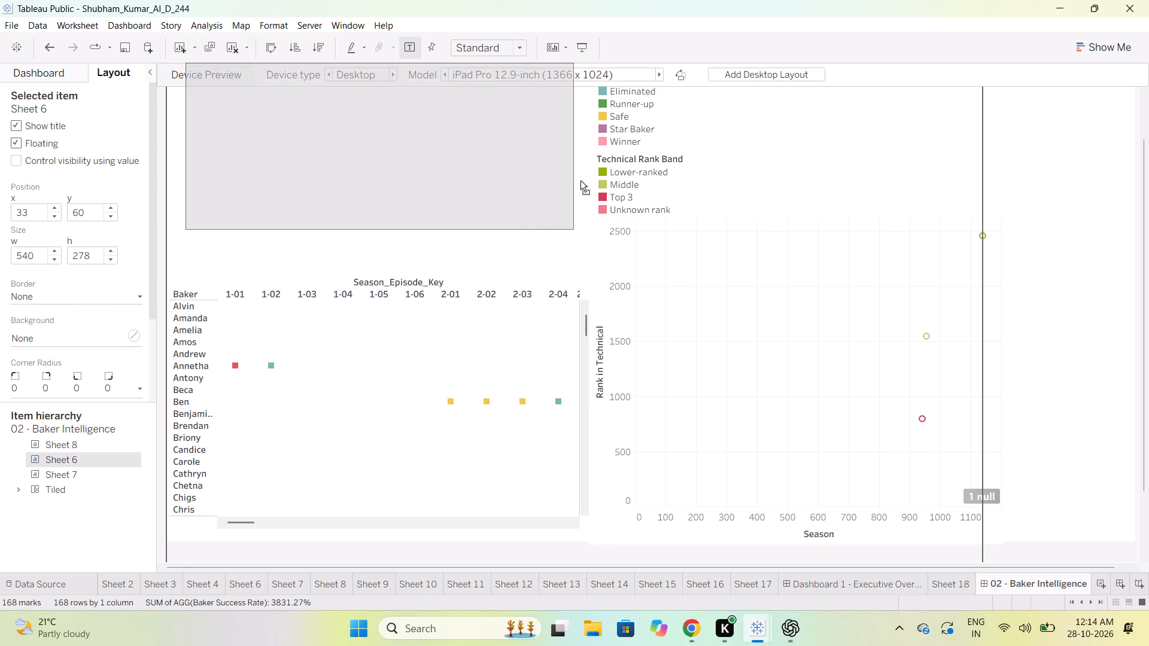
pyautogui.moveTo(580, 181); pyautogui.dragTo(585, 182)
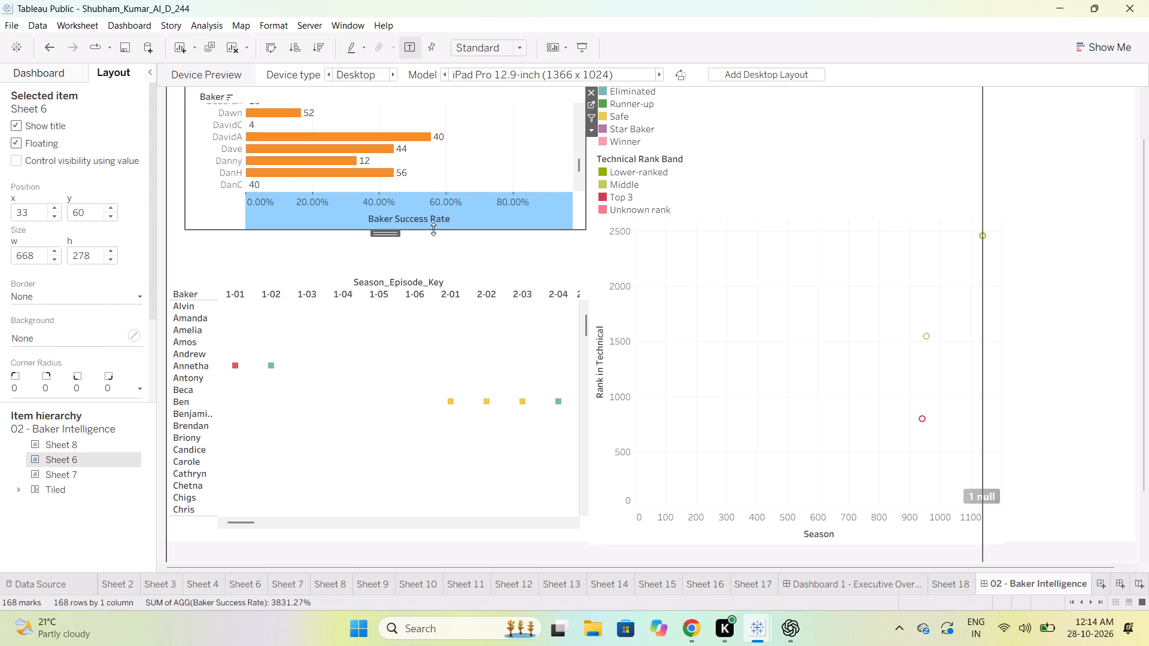
pyautogui.moveTo(434, 229); pyautogui.dragTo(419, 272)
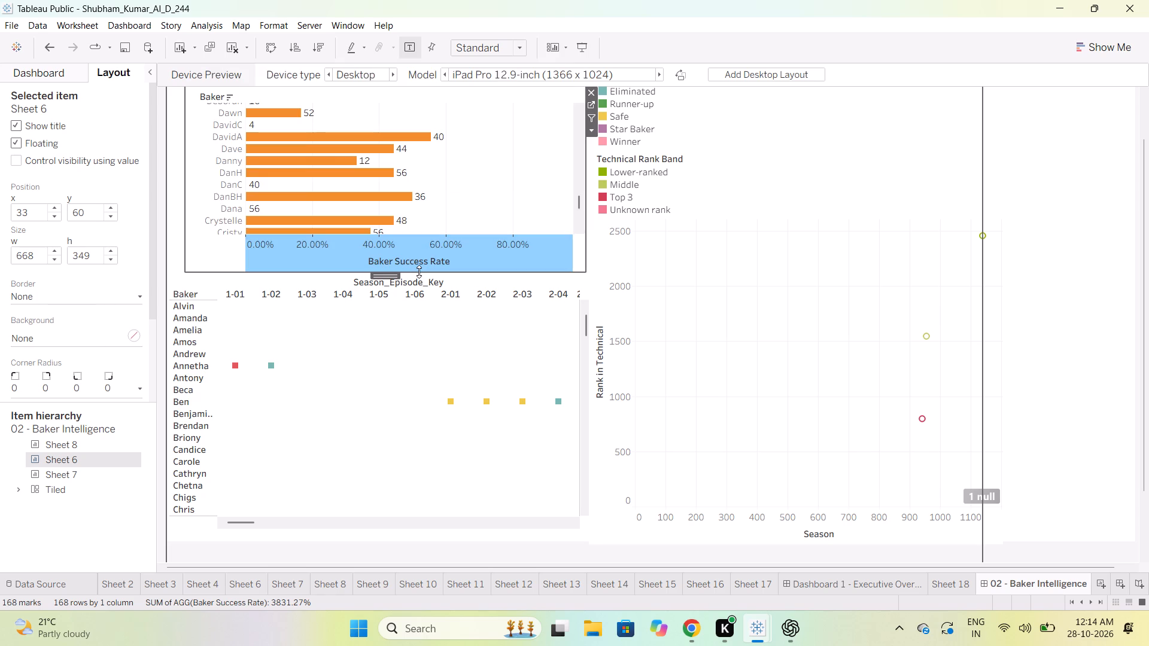
pyautogui.click(455, 200)
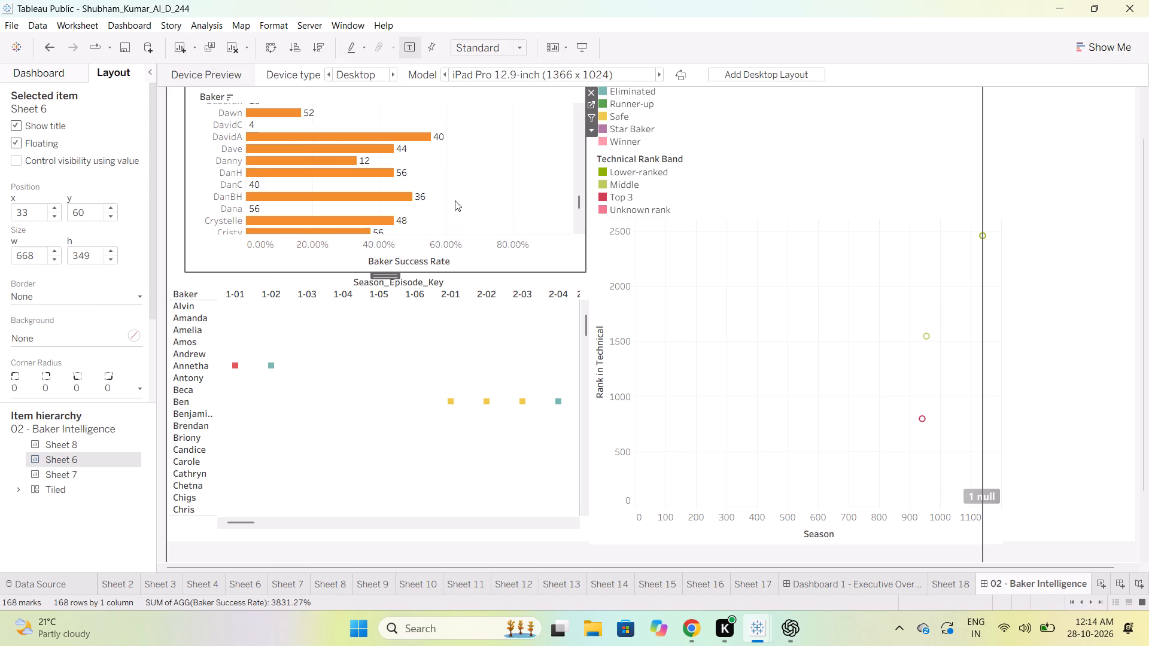
pyautogui.scroll(2, 455, 205)
pyautogui.scroll(-1, 455, 205)
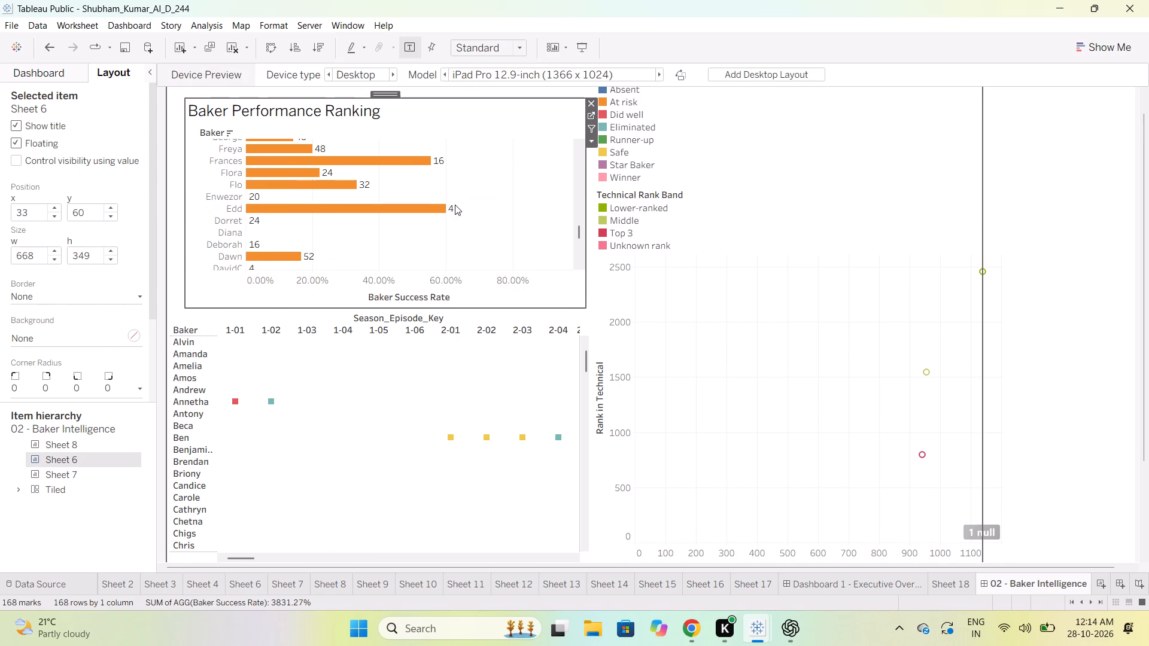
pyautogui.scroll(-1, 455, 205)
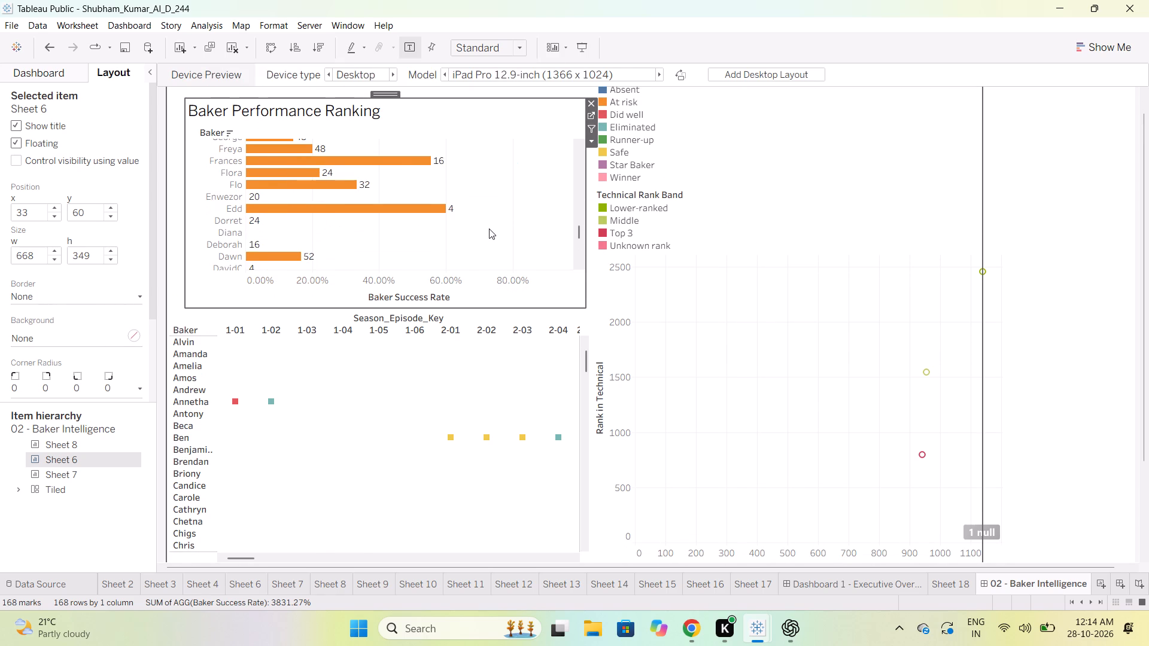
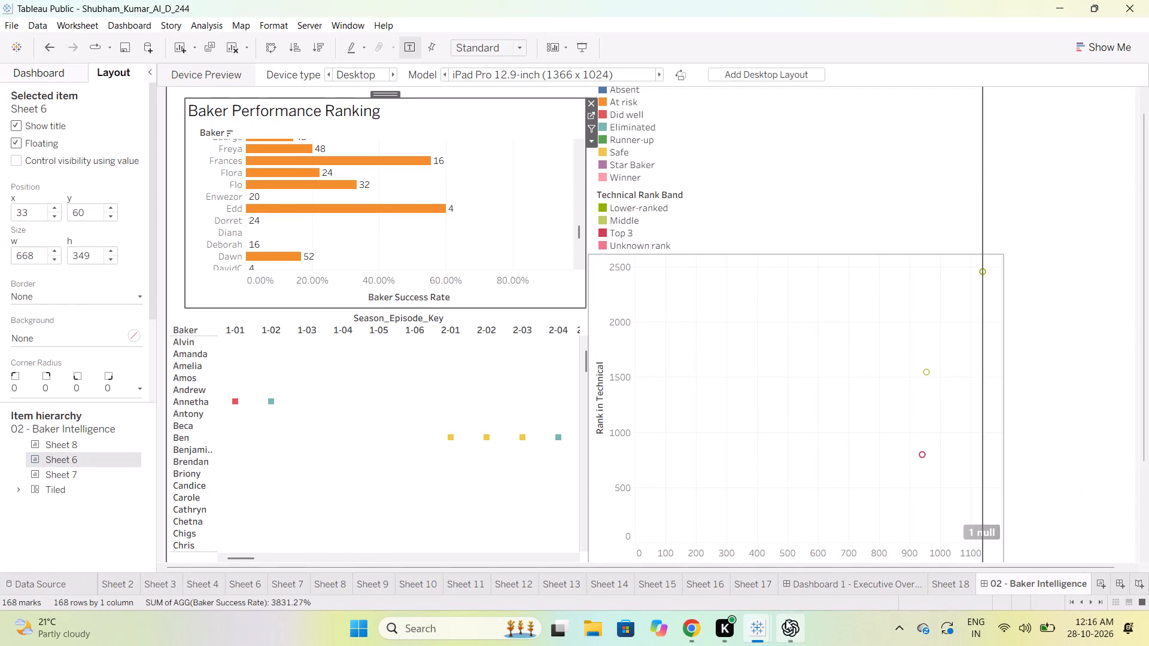
pyautogui.click(1117, 584)
pyautogui.doubleClick(1043, 585)
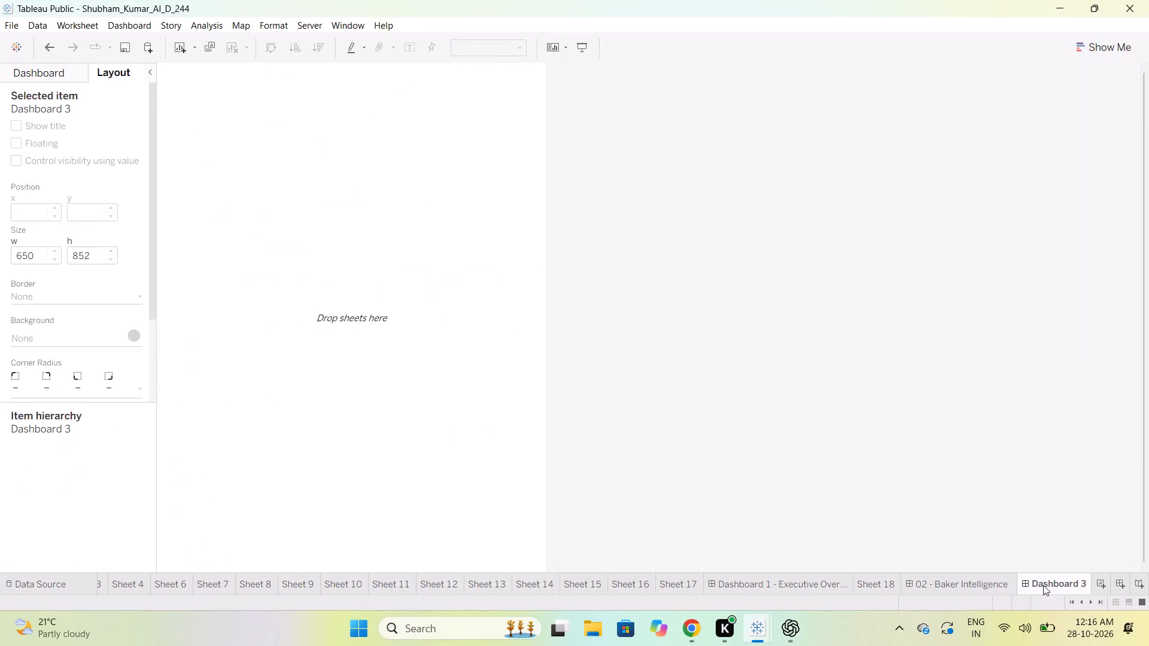
pyautogui.press('BackSpace')
pyautogui.click(796, 631)
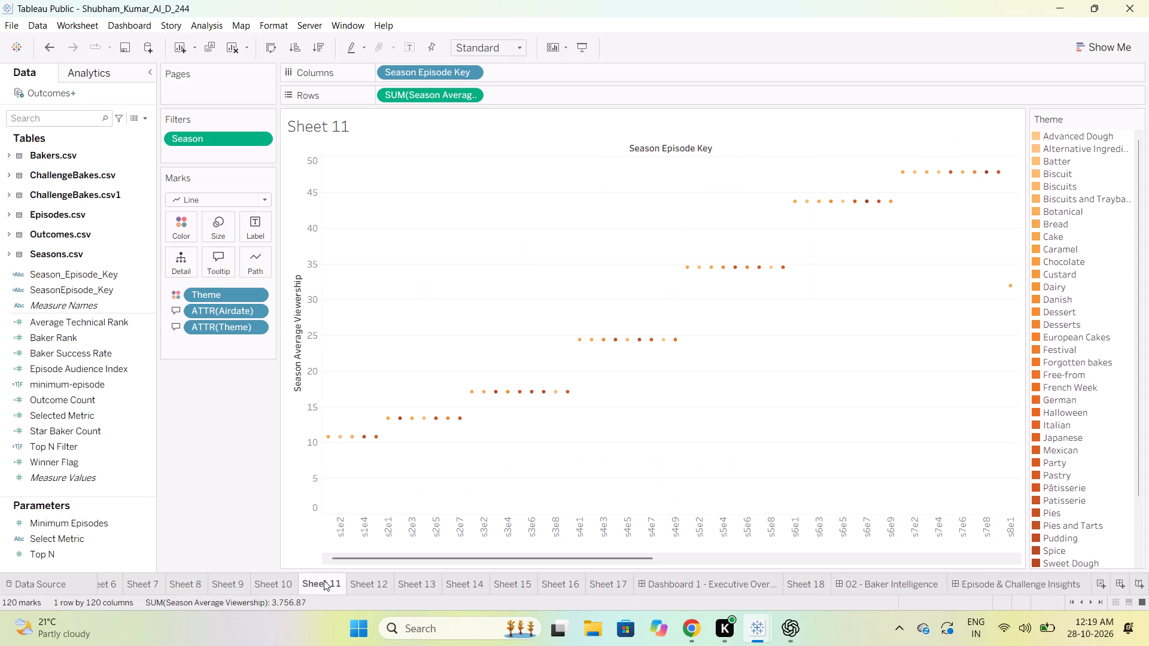
pyautogui.click(282, 582)
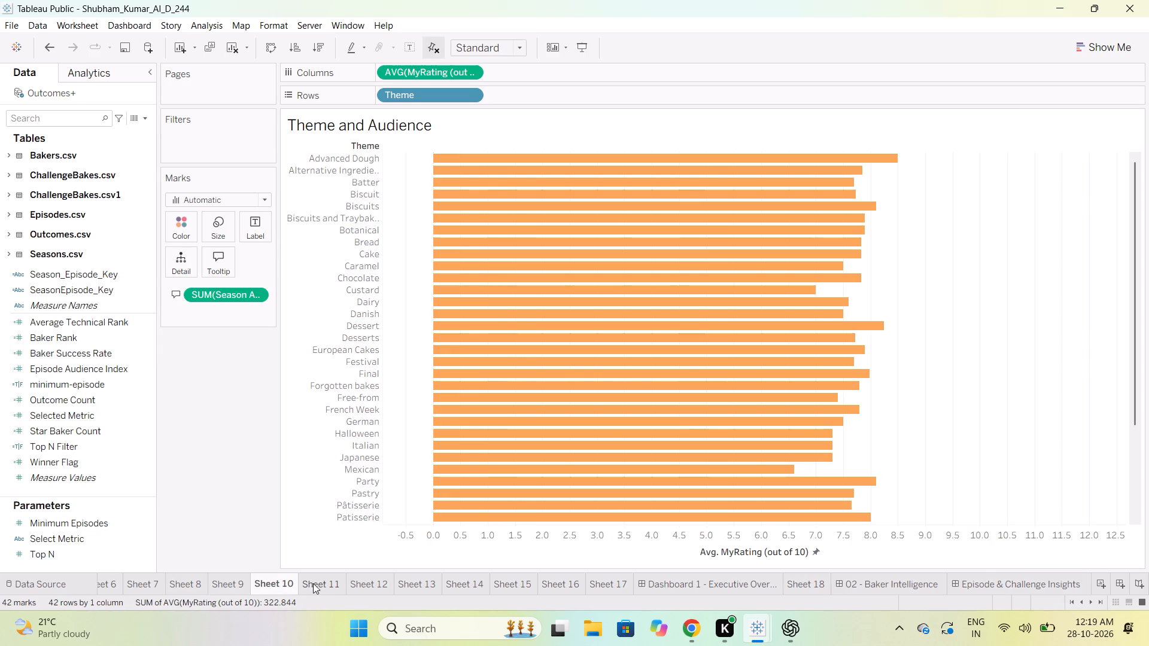
pyautogui.click(320, 584)
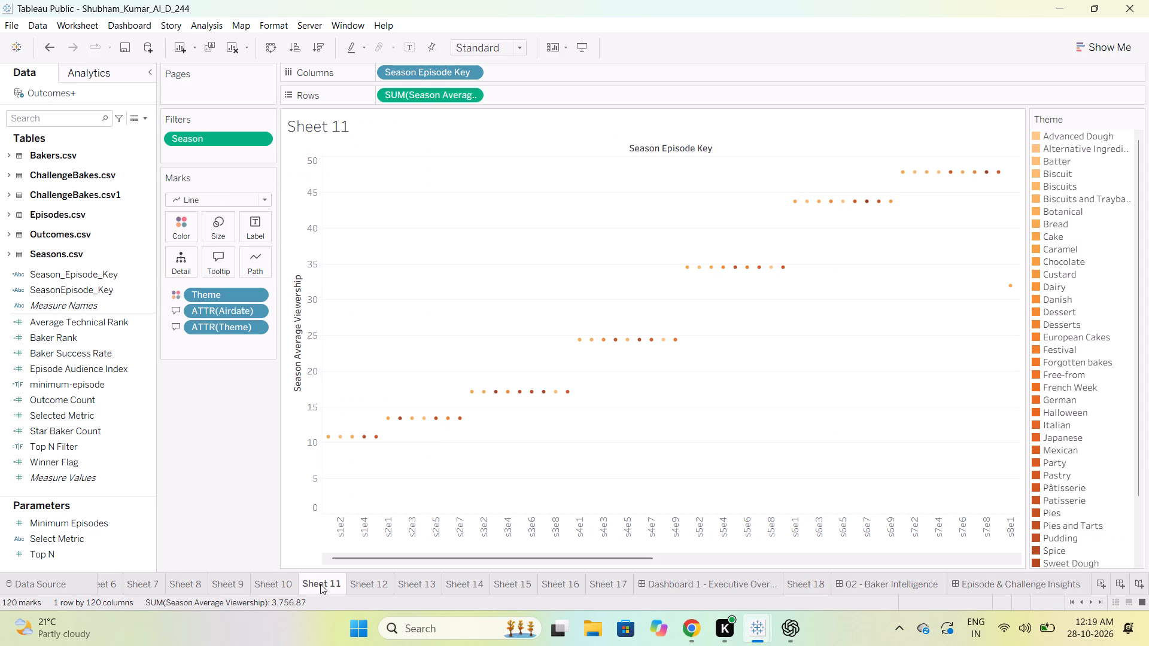
pyautogui.click(373, 586)
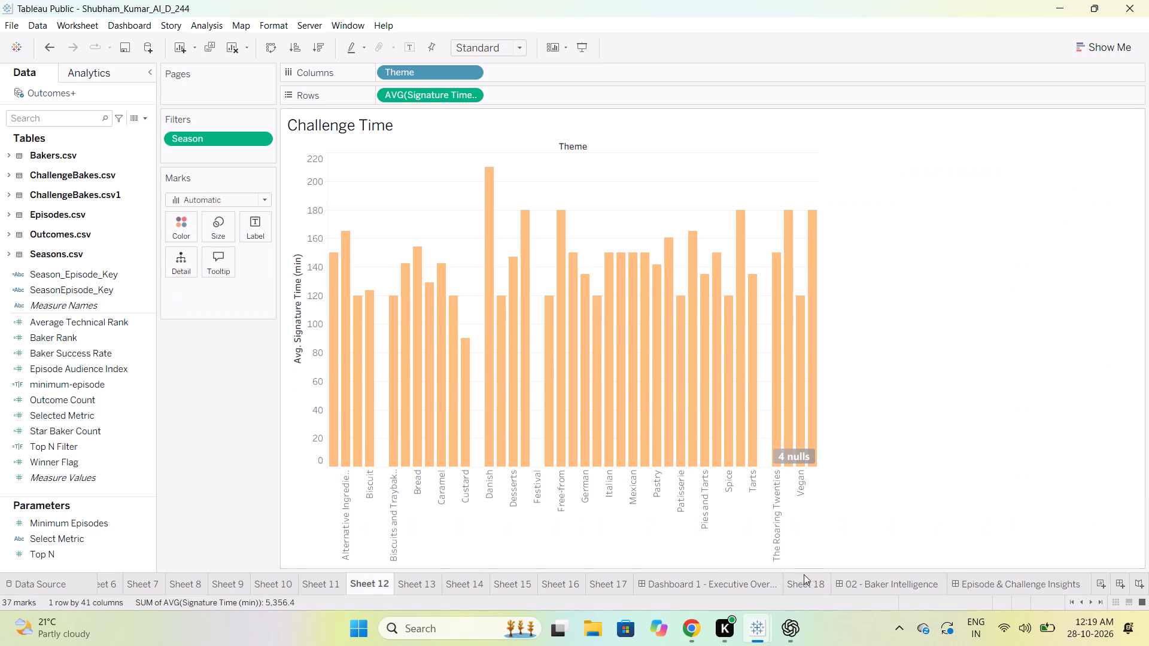
pyautogui.click(999, 581)
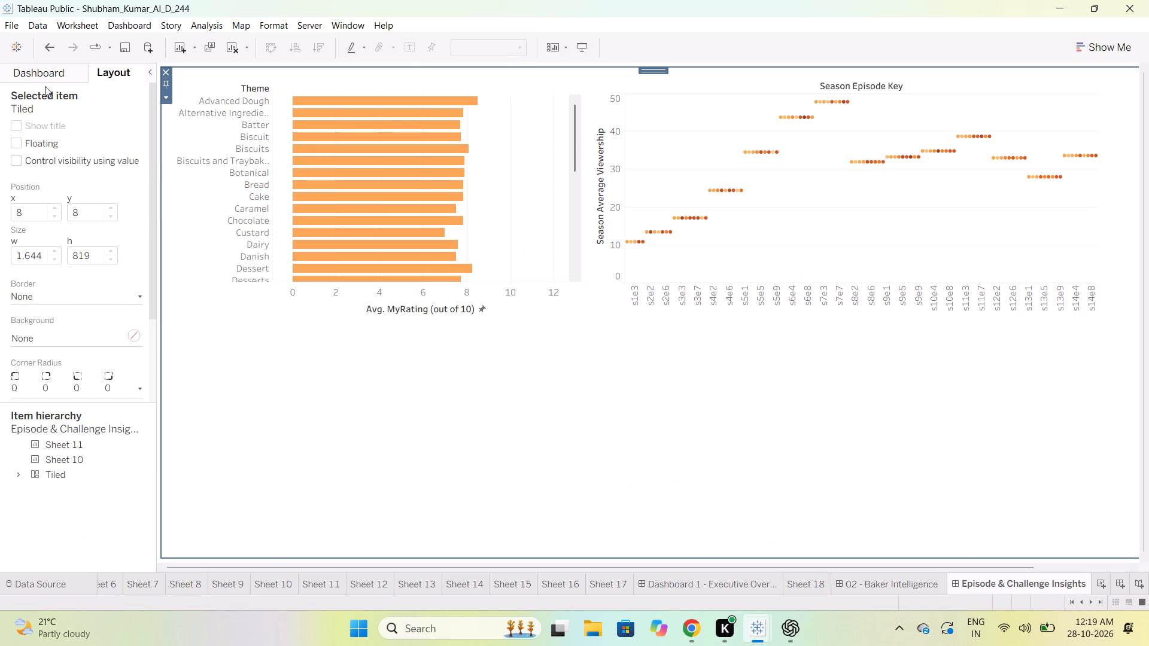
pyautogui.click(43, 71)
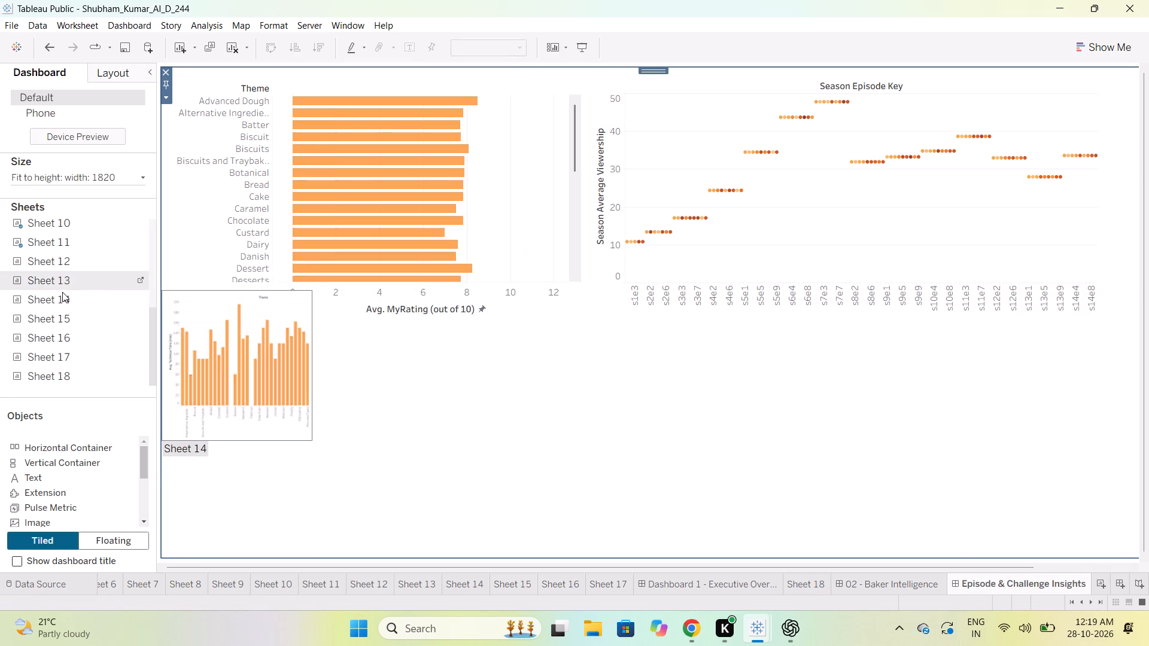
pyautogui.moveTo(47, 262); pyautogui.dragTo(334, 381)
# Float the Challenge Time chart without its title directly beneath the Theme chart, at about x 50, y 437.
pyautogui.click(118, 74)
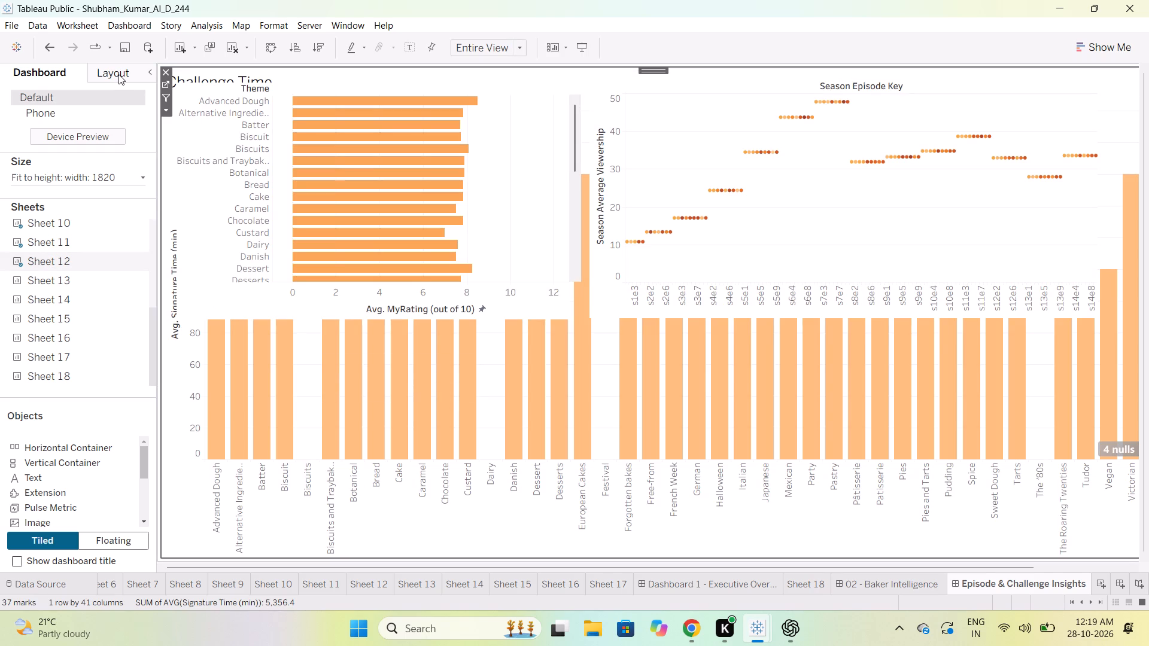
pyautogui.click(16, 142)
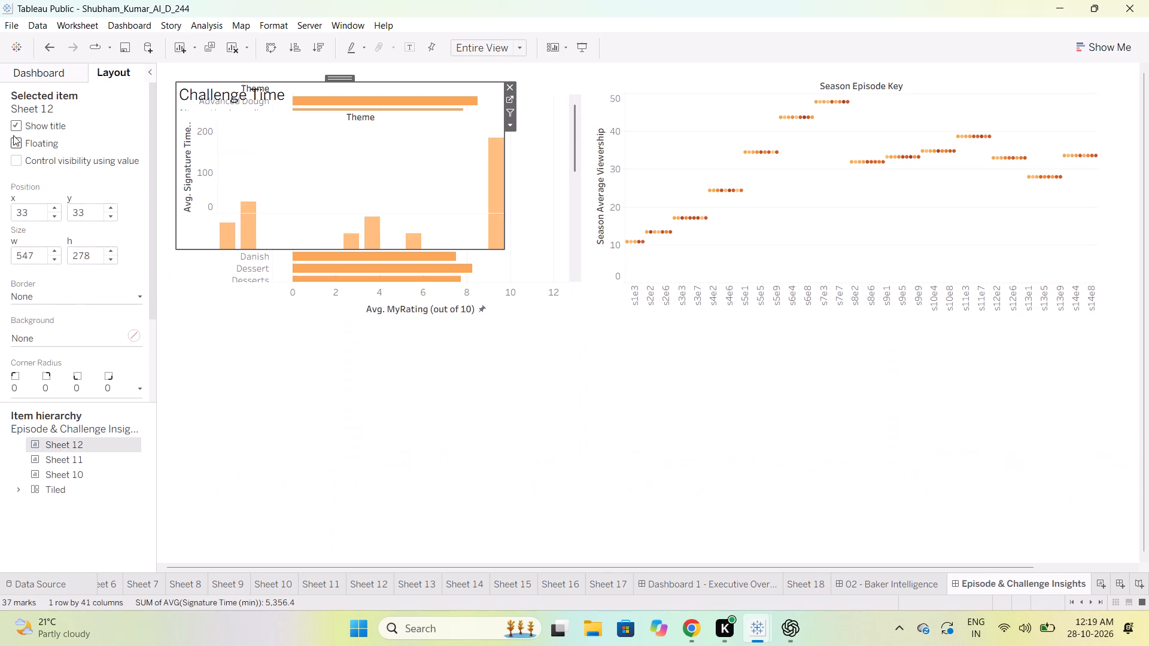
pyautogui.click(13, 124)
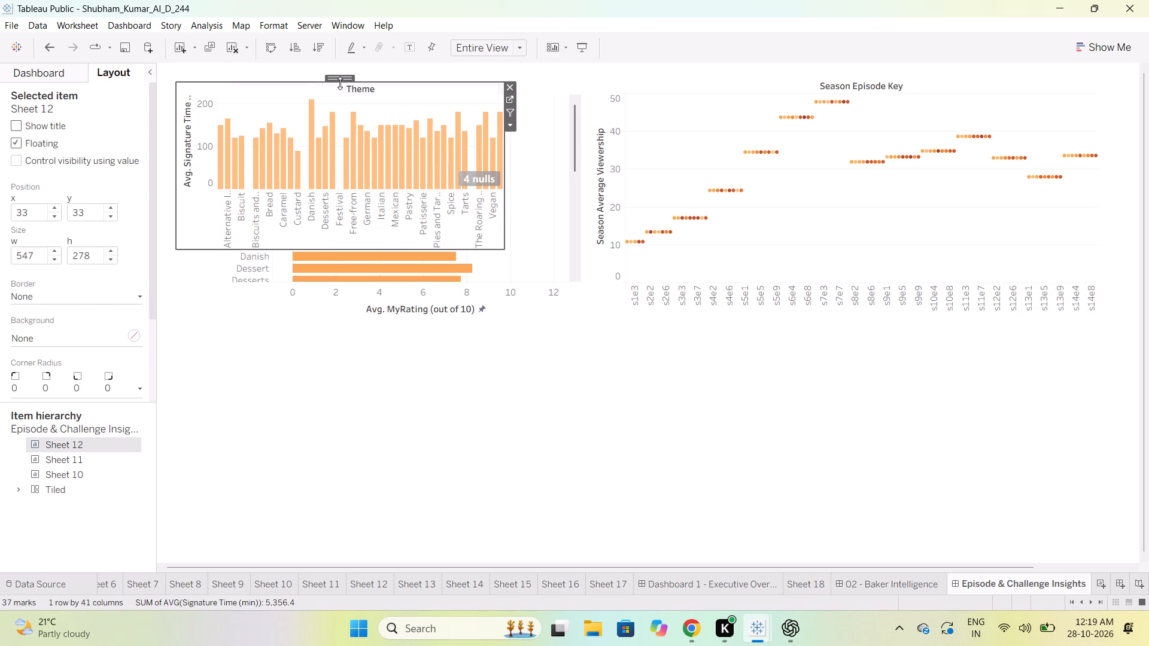
pyautogui.moveTo(341, 78); pyautogui.dragTo(351, 320)
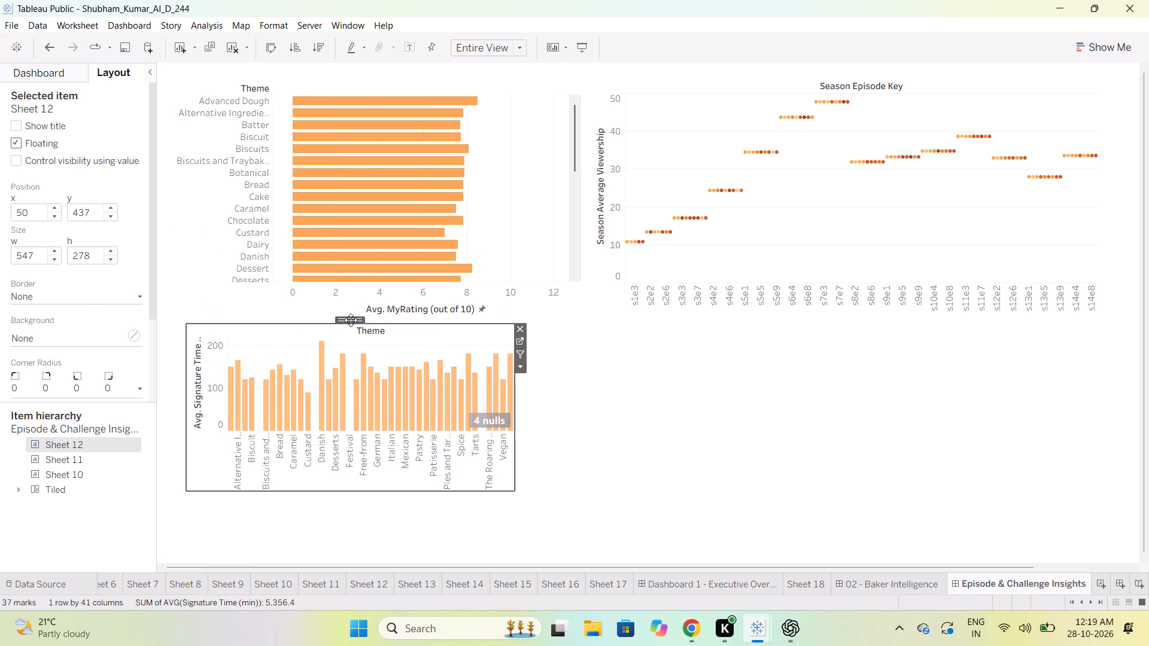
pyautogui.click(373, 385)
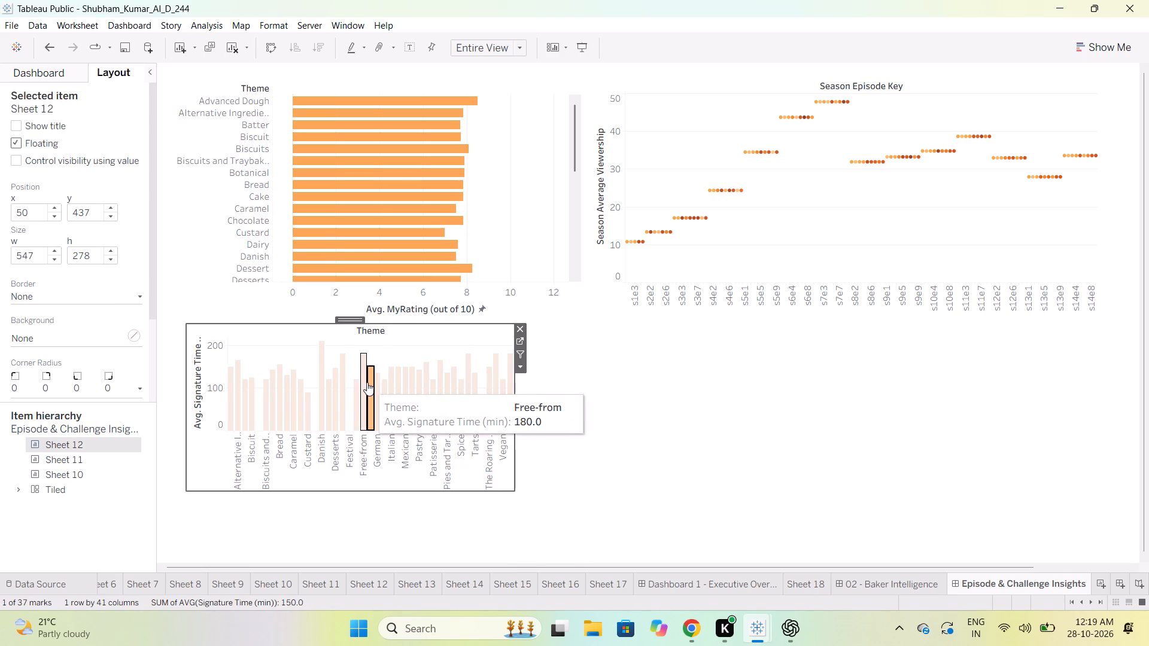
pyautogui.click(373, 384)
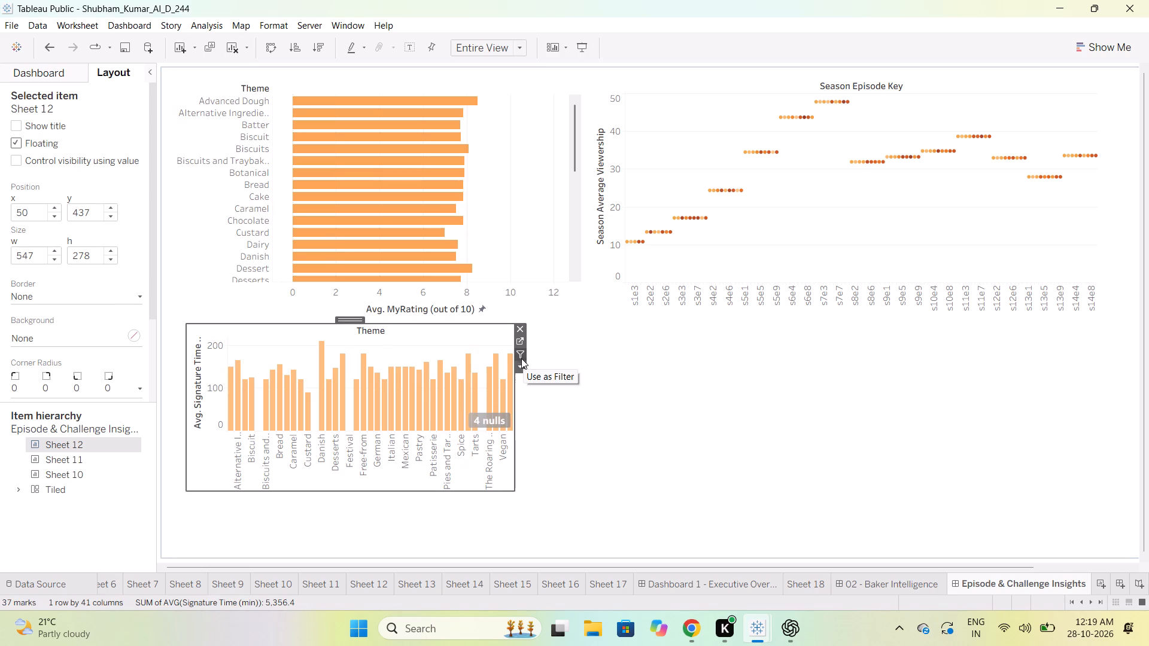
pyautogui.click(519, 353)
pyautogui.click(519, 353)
# Recolour the bars of the Challenge Time worksheet, Sheet 12, to light pinkish purple.
pyautogui.click(362, 583)
pyautogui.click(559, 337)
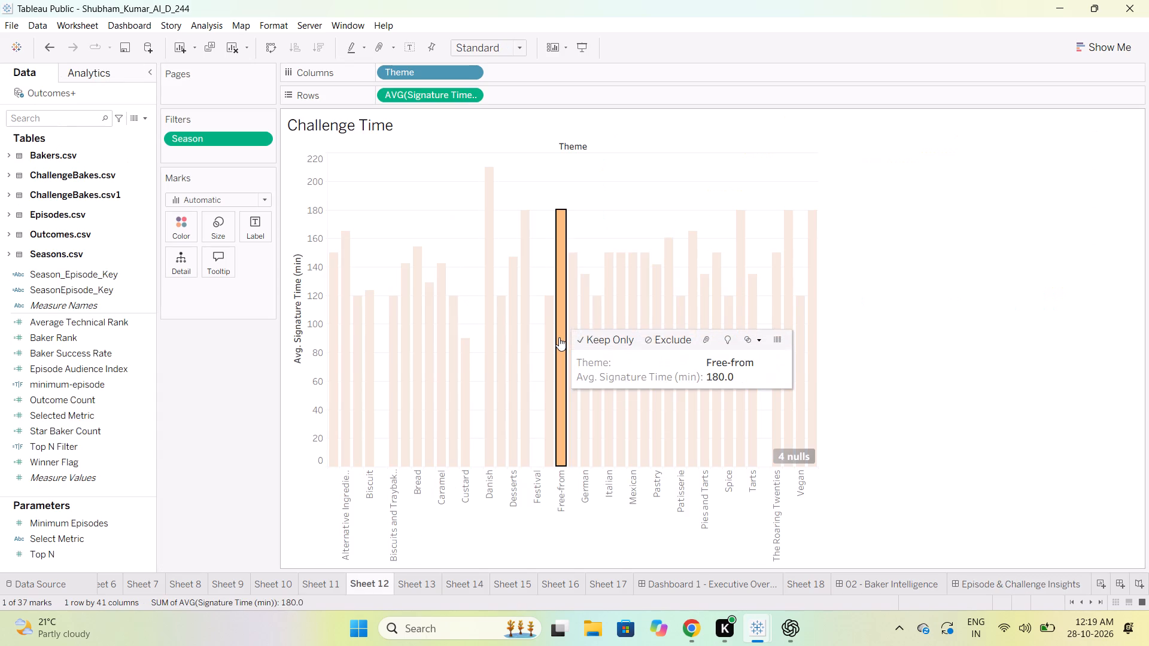
pyautogui.doubleClick(559, 337)
pyautogui.click(716, 225)
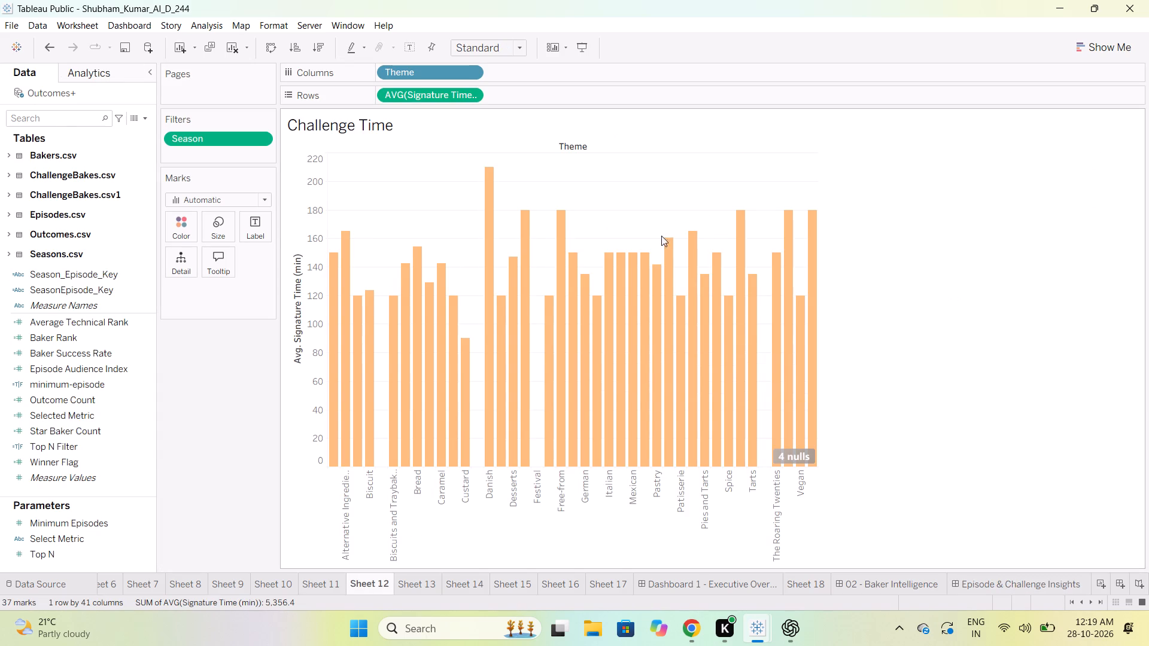
pyautogui.click(184, 235)
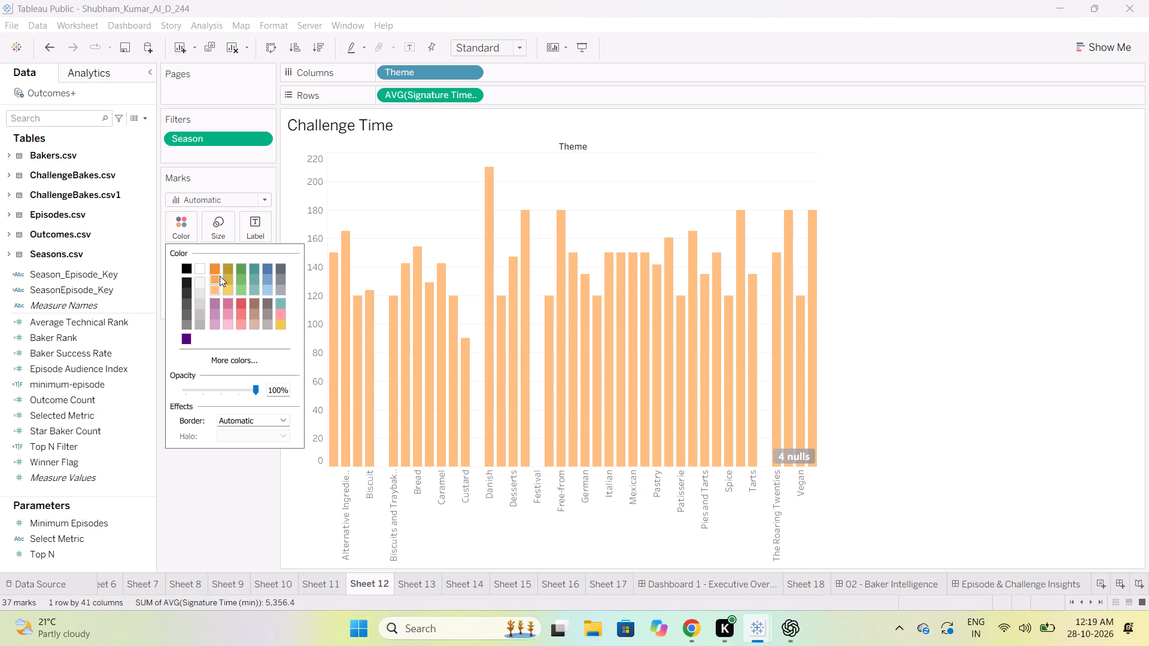
pyautogui.click(215, 320)
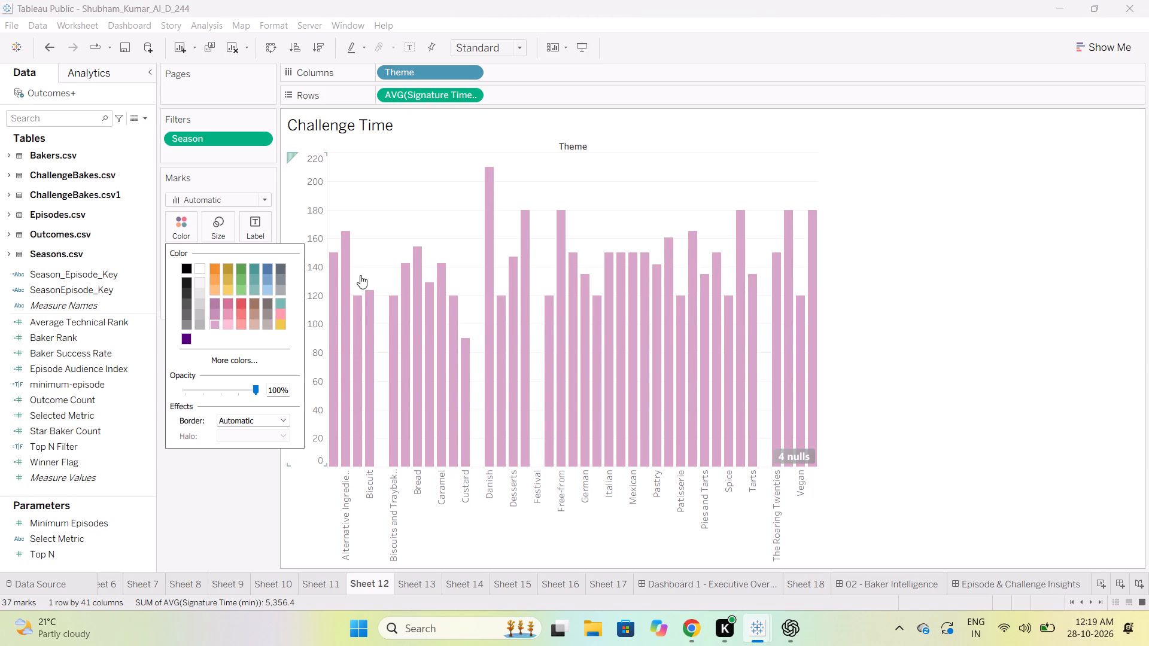
pyautogui.click(617, 157)
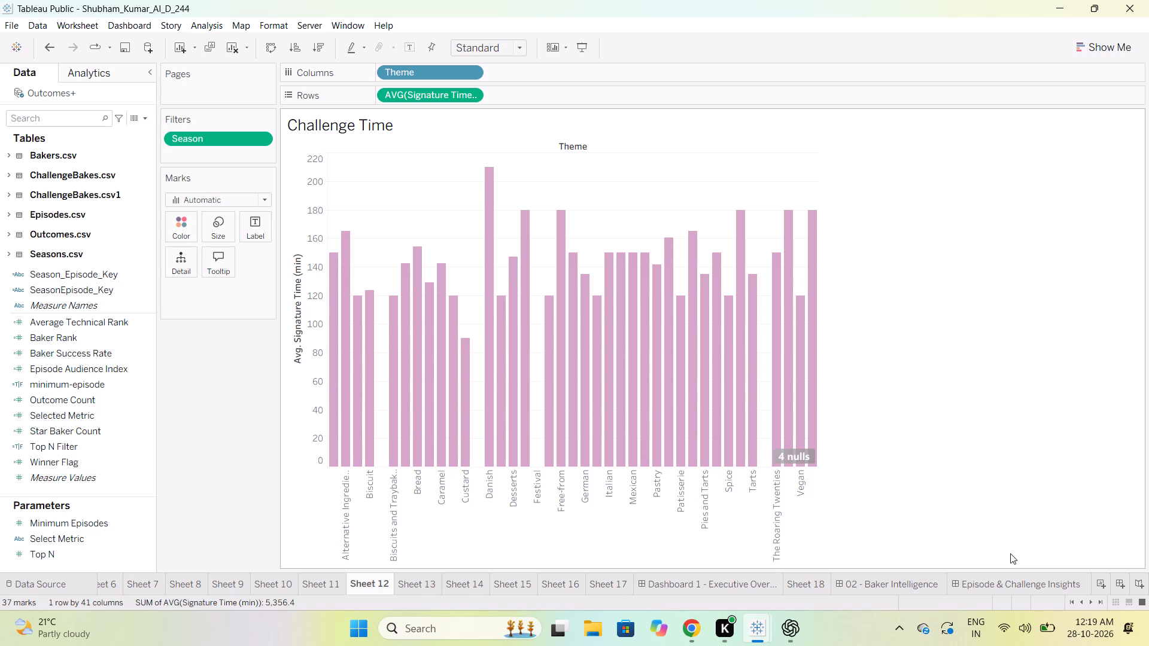
pyautogui.click(1021, 581)
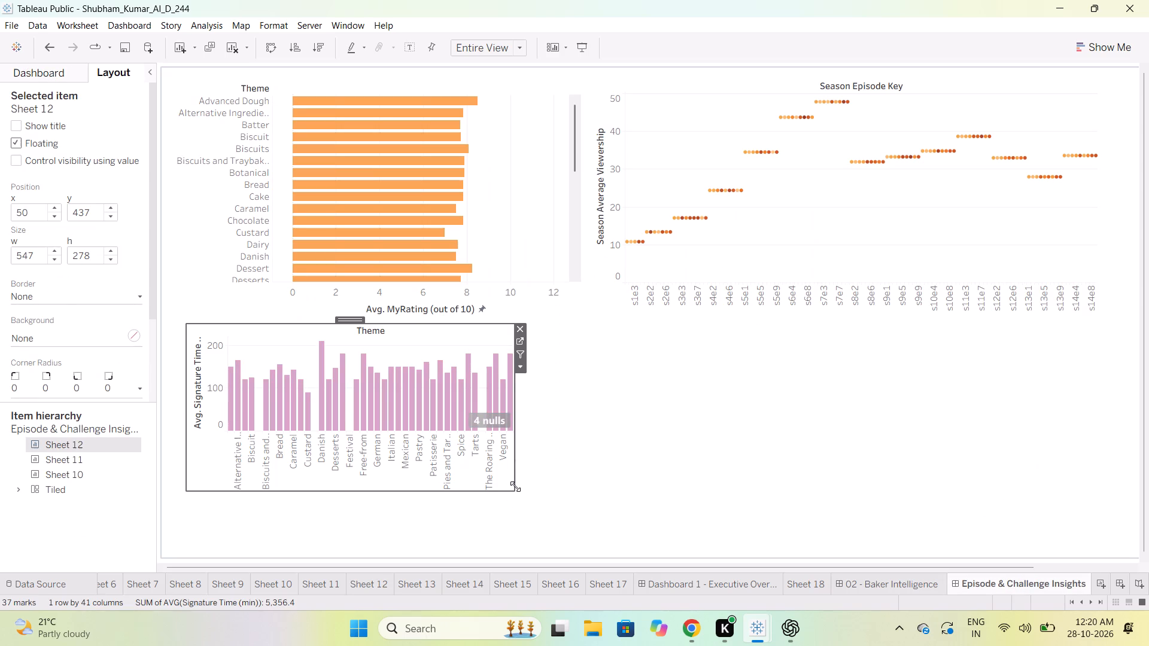
pyautogui.moveTo(515, 488); pyautogui.dragTo(625, 568)
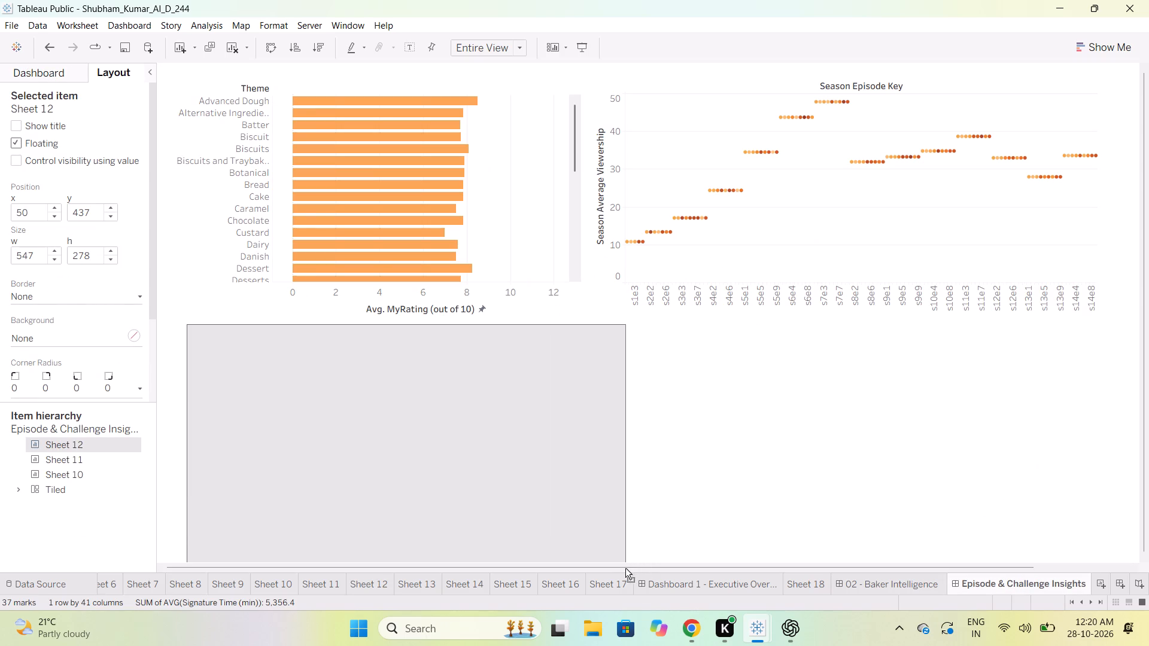
pyautogui.moveTo(625, 568); pyautogui.dragTo(622, 557)
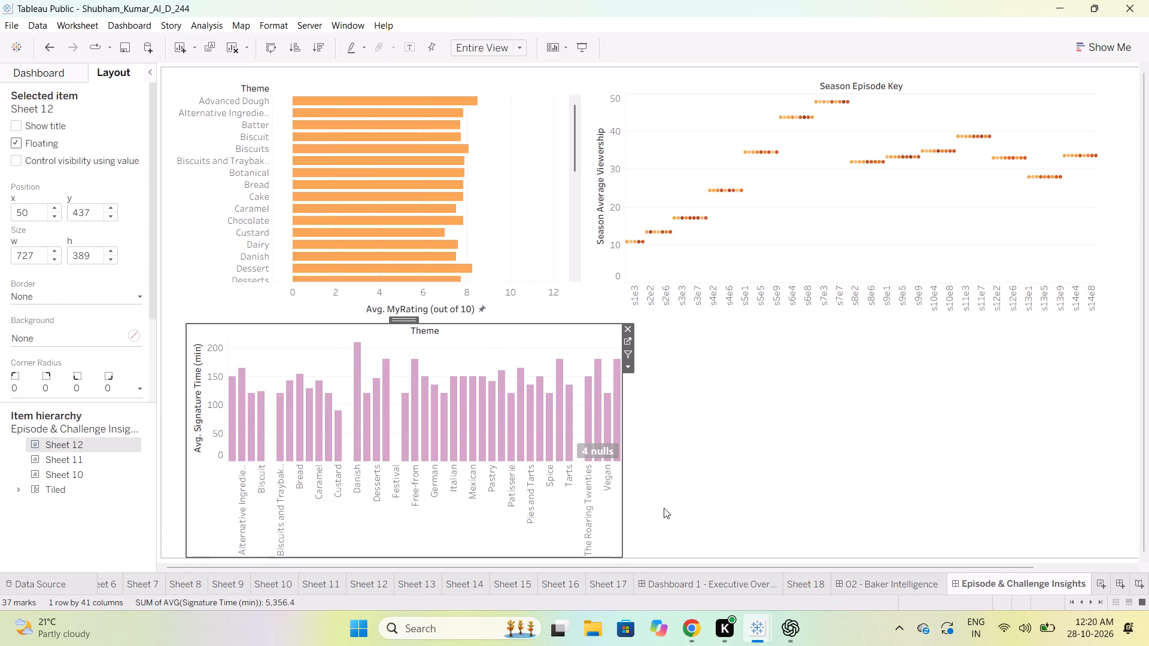
pyautogui.click(686, 479)
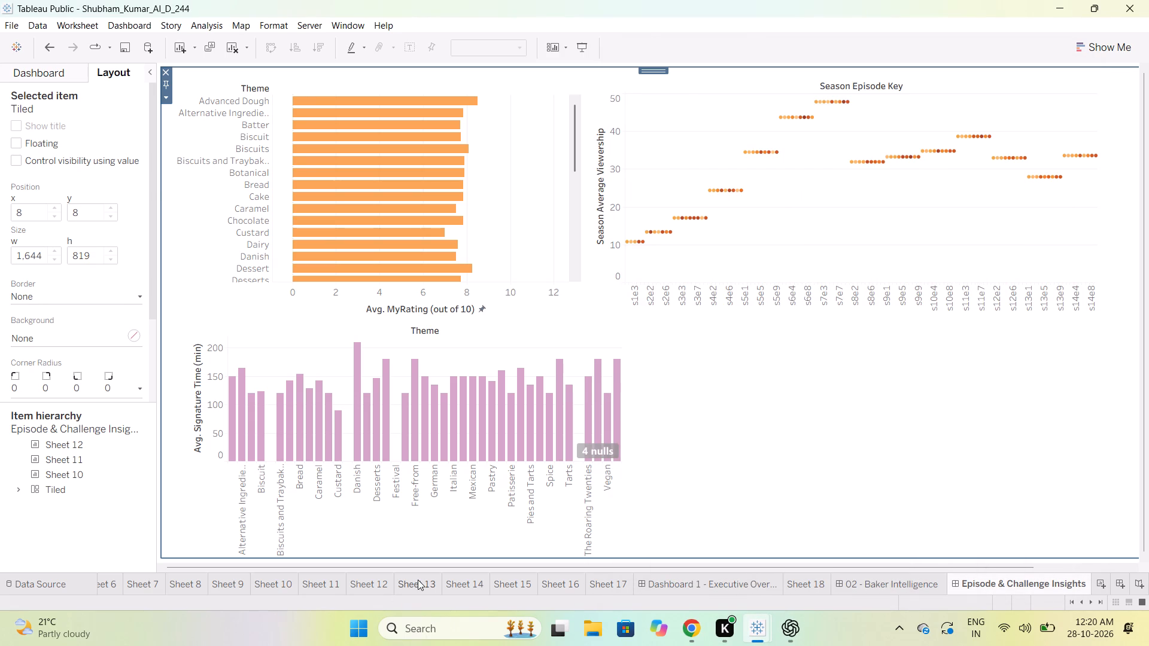
pyautogui.click(418, 580)
pyautogui.click(462, 588)
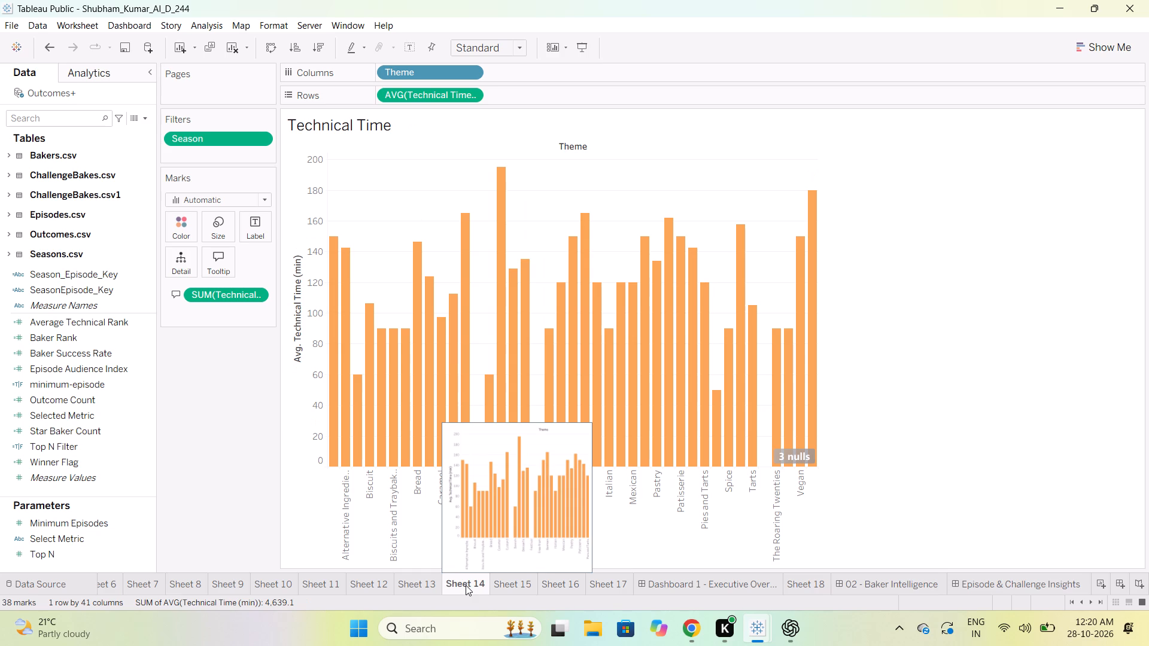
pyautogui.click(418, 584)
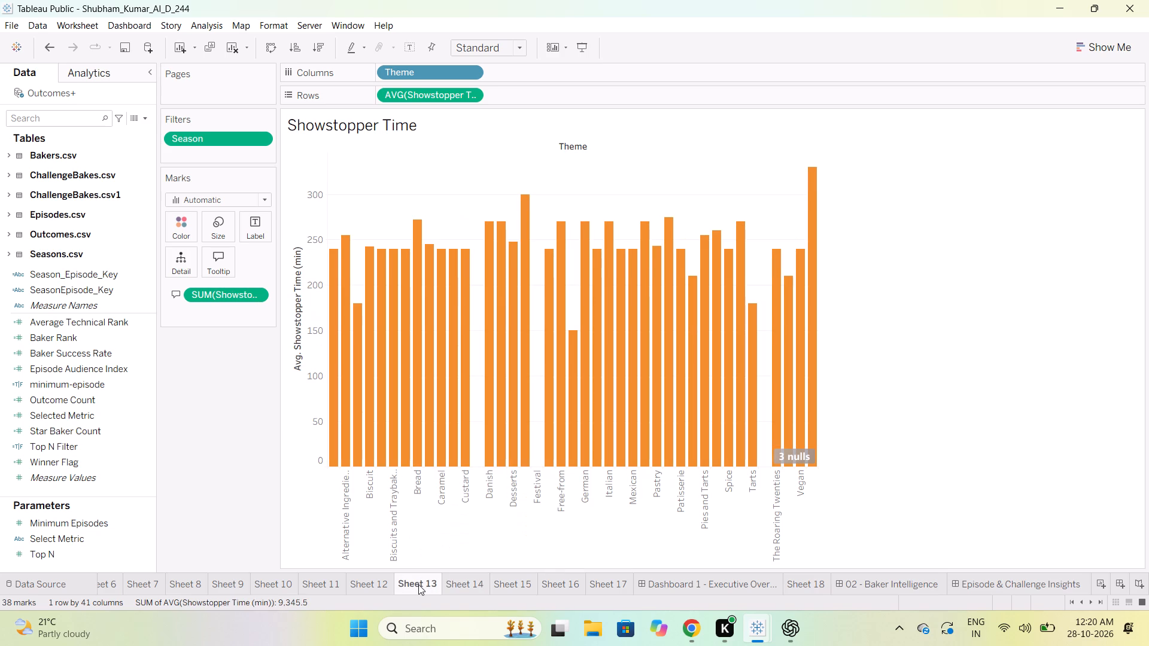
pyautogui.click(451, 586)
pyautogui.click(511, 580)
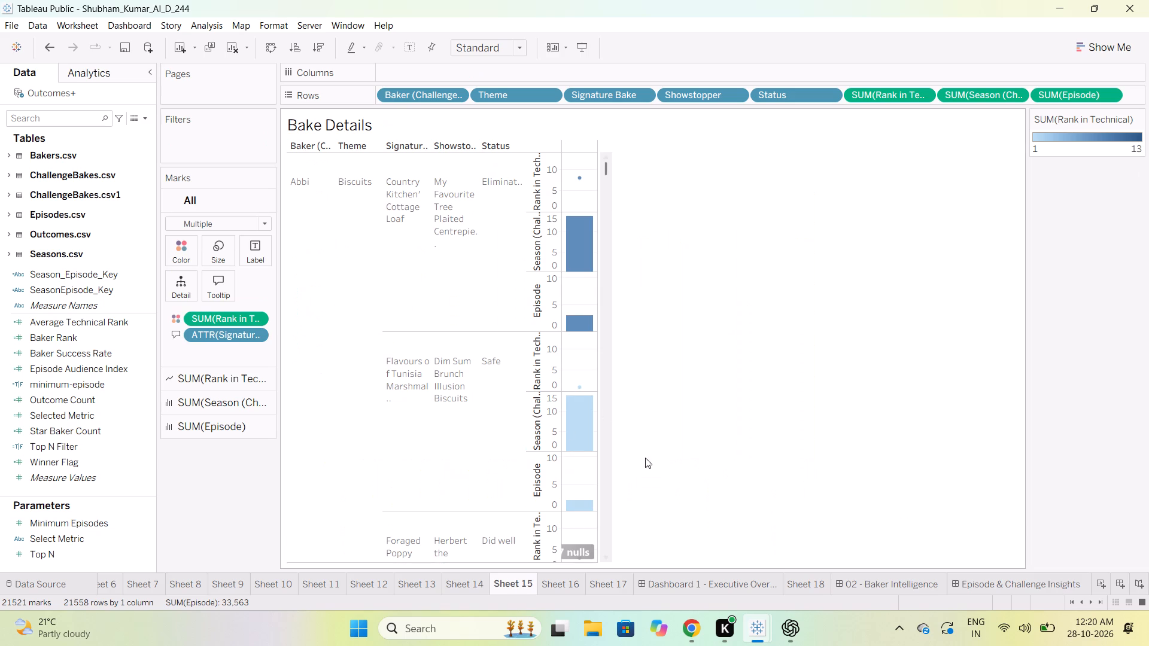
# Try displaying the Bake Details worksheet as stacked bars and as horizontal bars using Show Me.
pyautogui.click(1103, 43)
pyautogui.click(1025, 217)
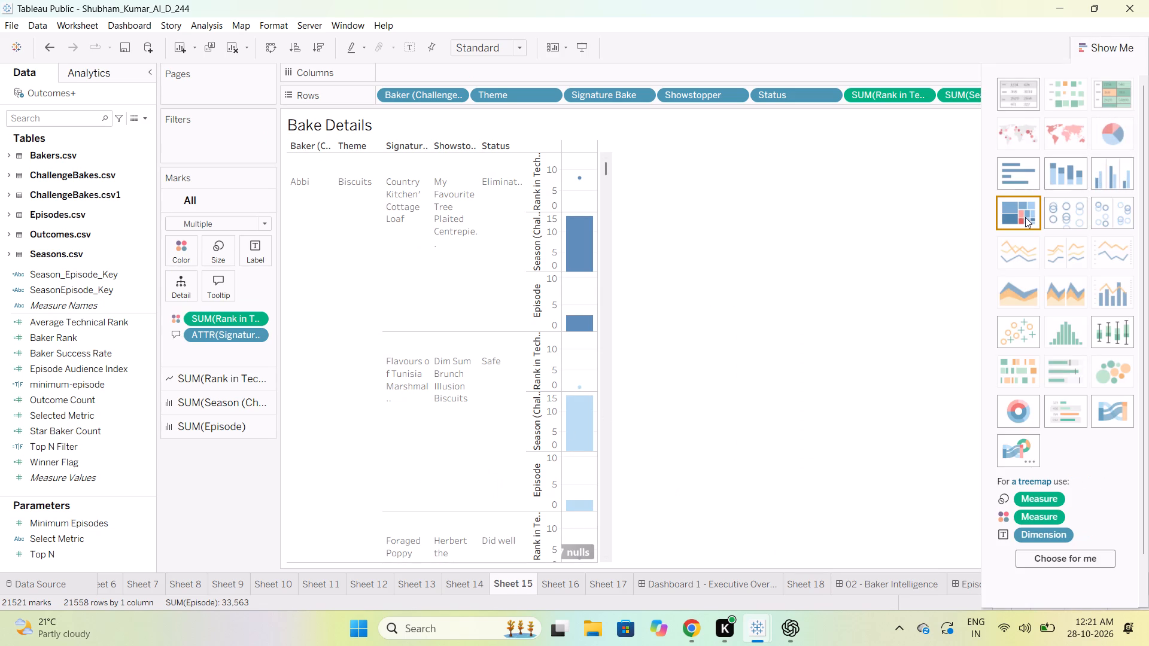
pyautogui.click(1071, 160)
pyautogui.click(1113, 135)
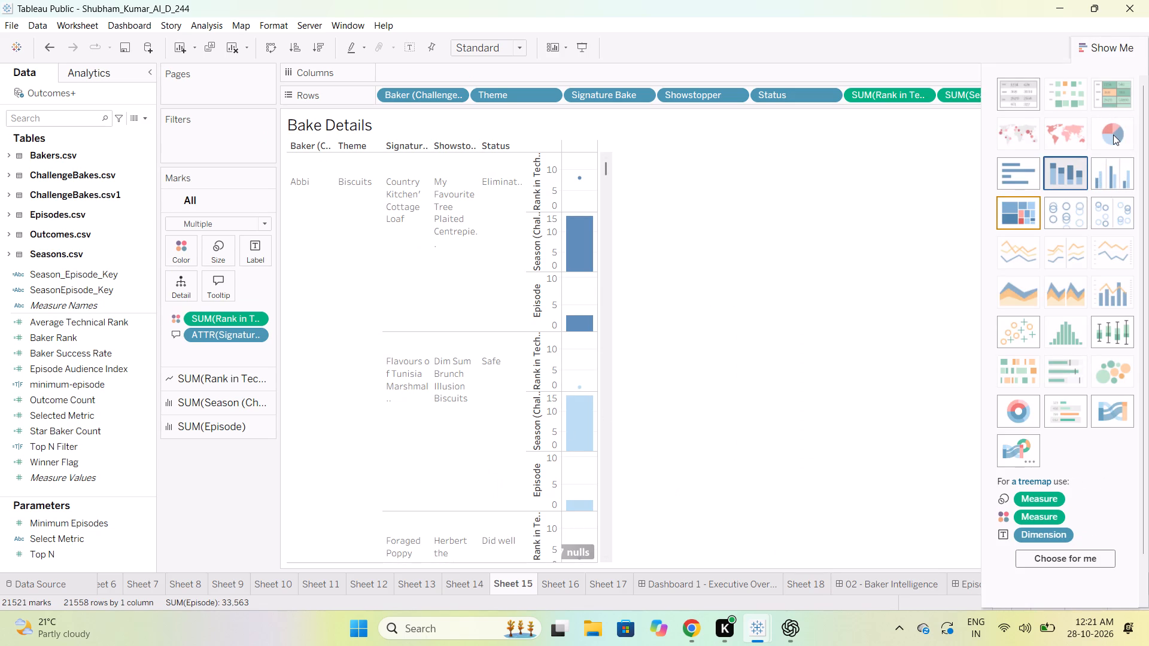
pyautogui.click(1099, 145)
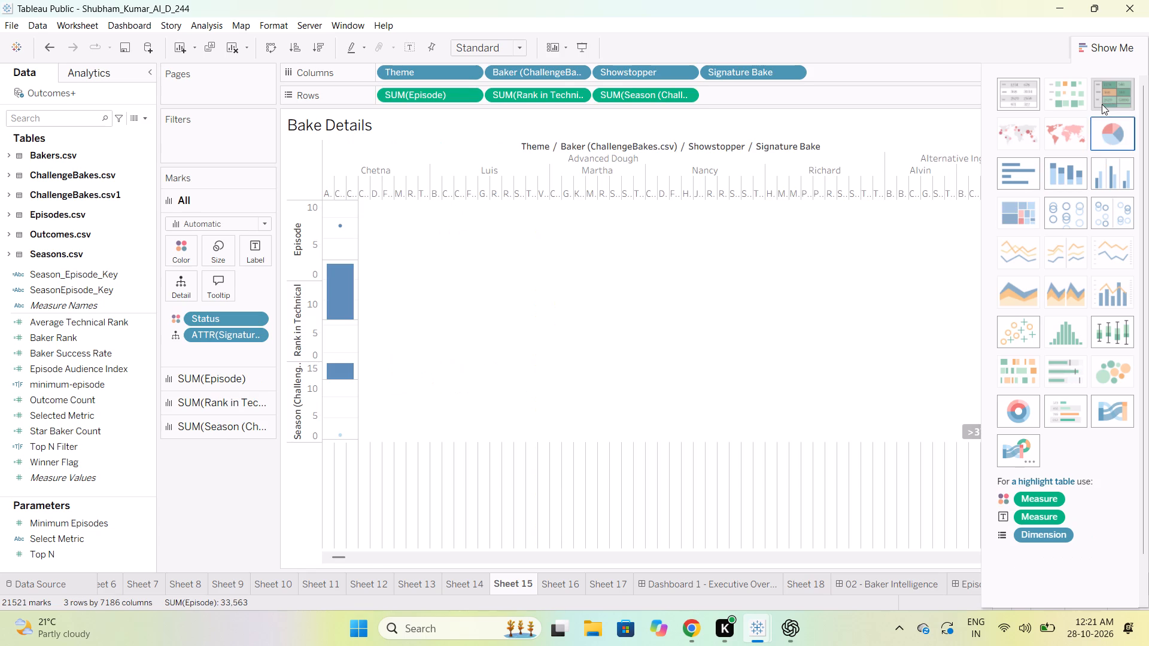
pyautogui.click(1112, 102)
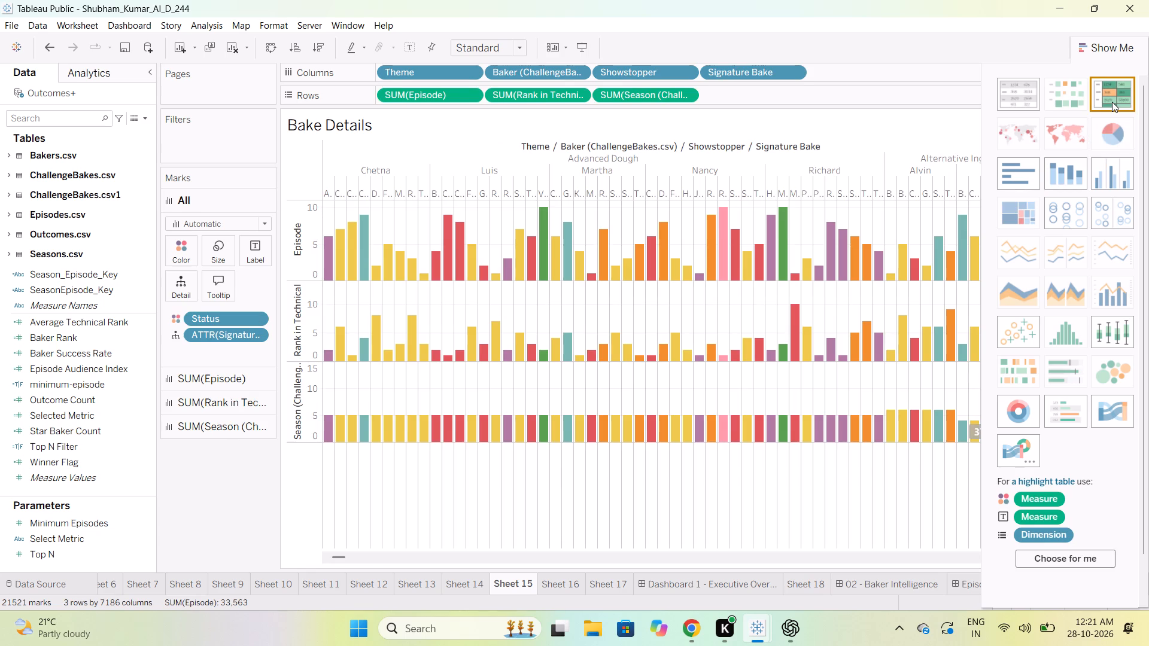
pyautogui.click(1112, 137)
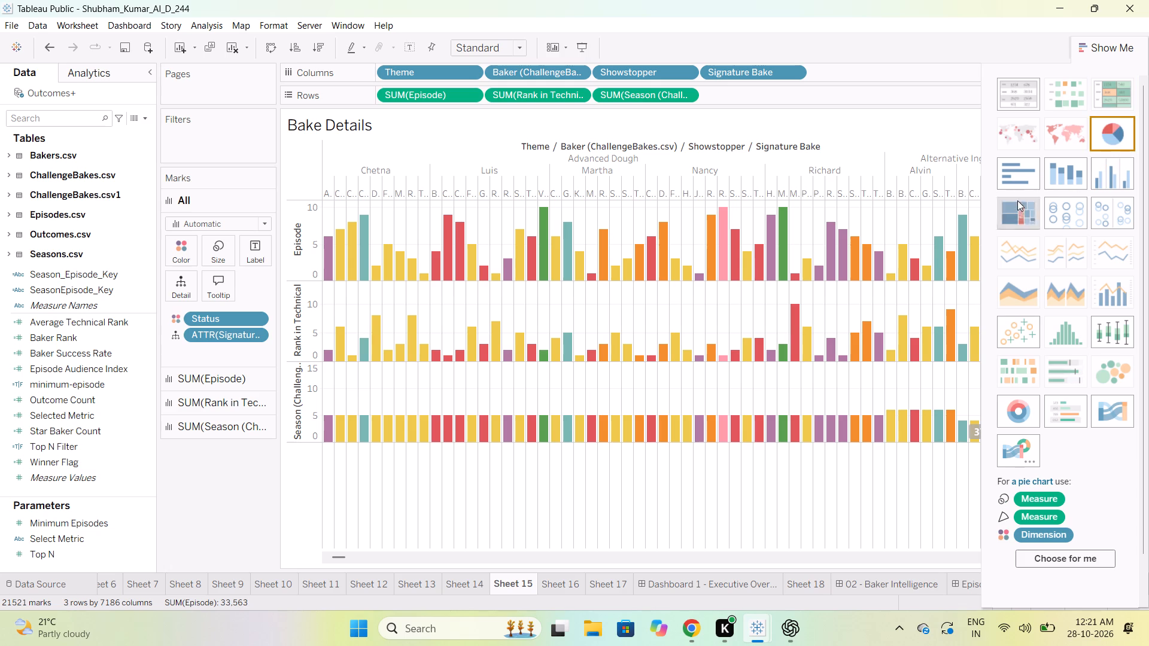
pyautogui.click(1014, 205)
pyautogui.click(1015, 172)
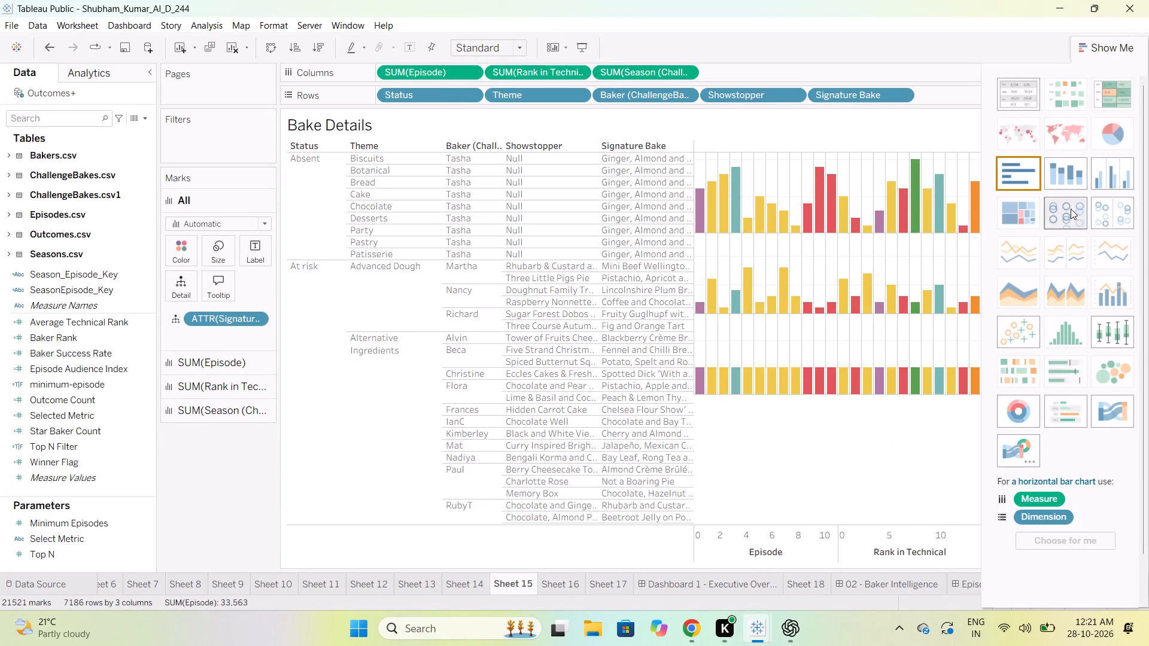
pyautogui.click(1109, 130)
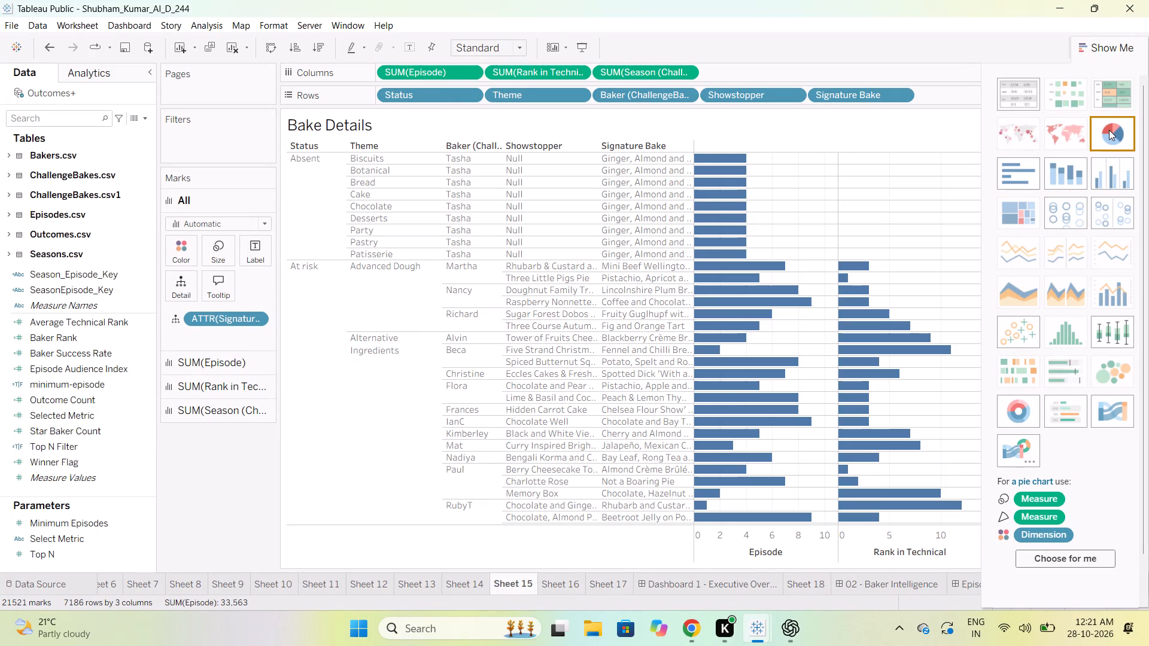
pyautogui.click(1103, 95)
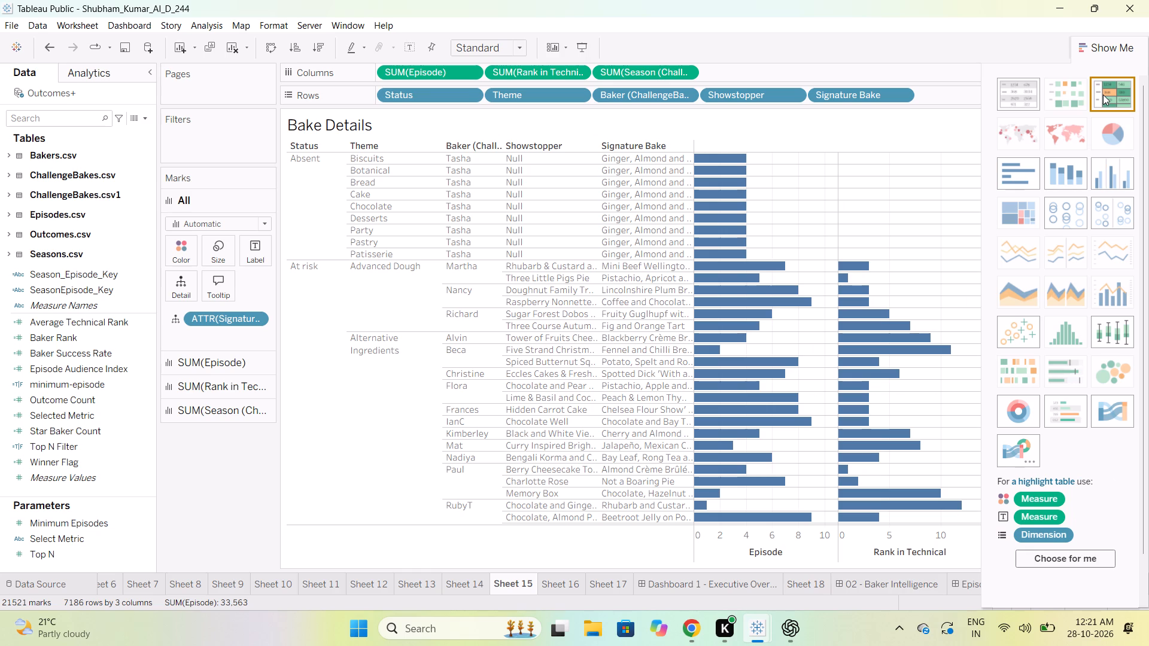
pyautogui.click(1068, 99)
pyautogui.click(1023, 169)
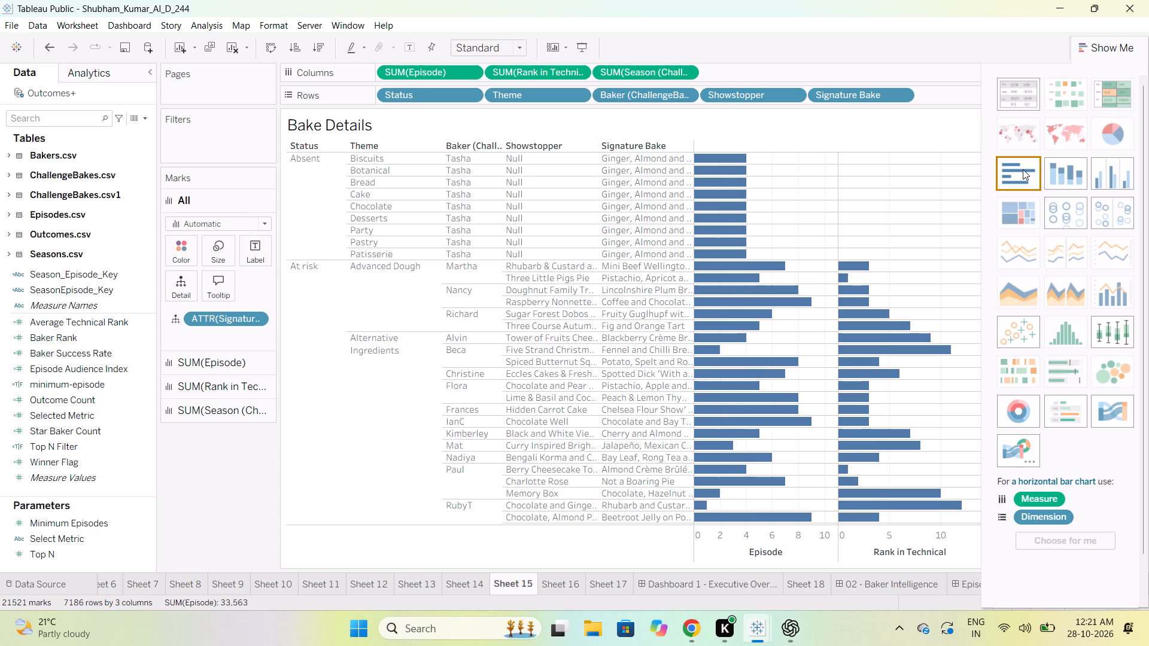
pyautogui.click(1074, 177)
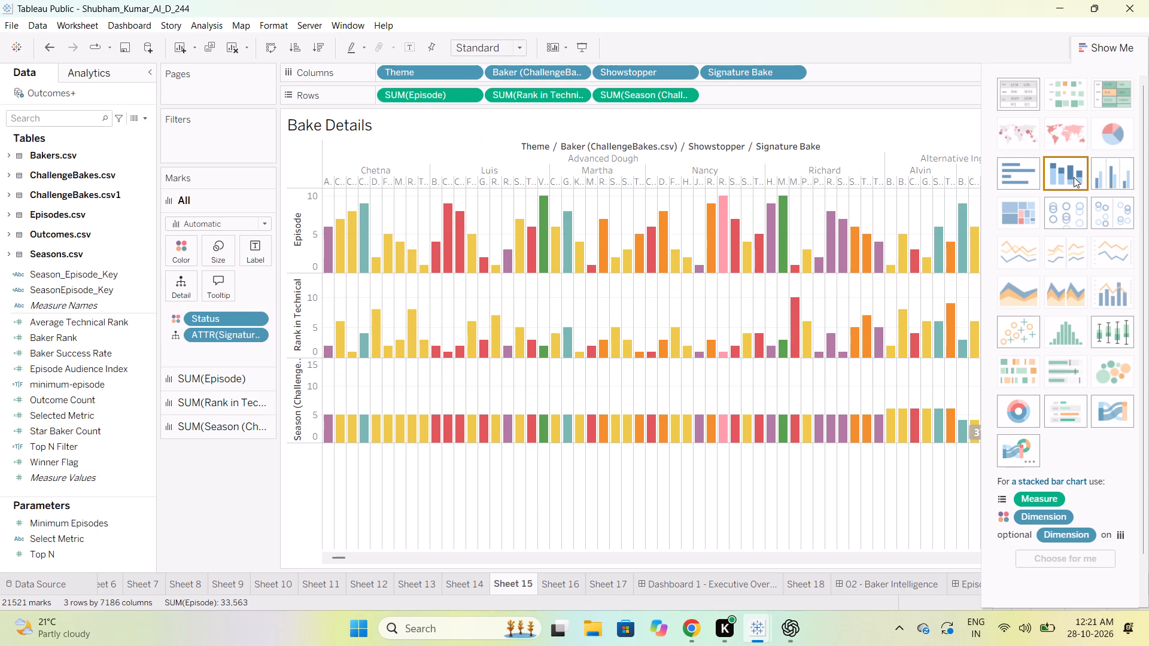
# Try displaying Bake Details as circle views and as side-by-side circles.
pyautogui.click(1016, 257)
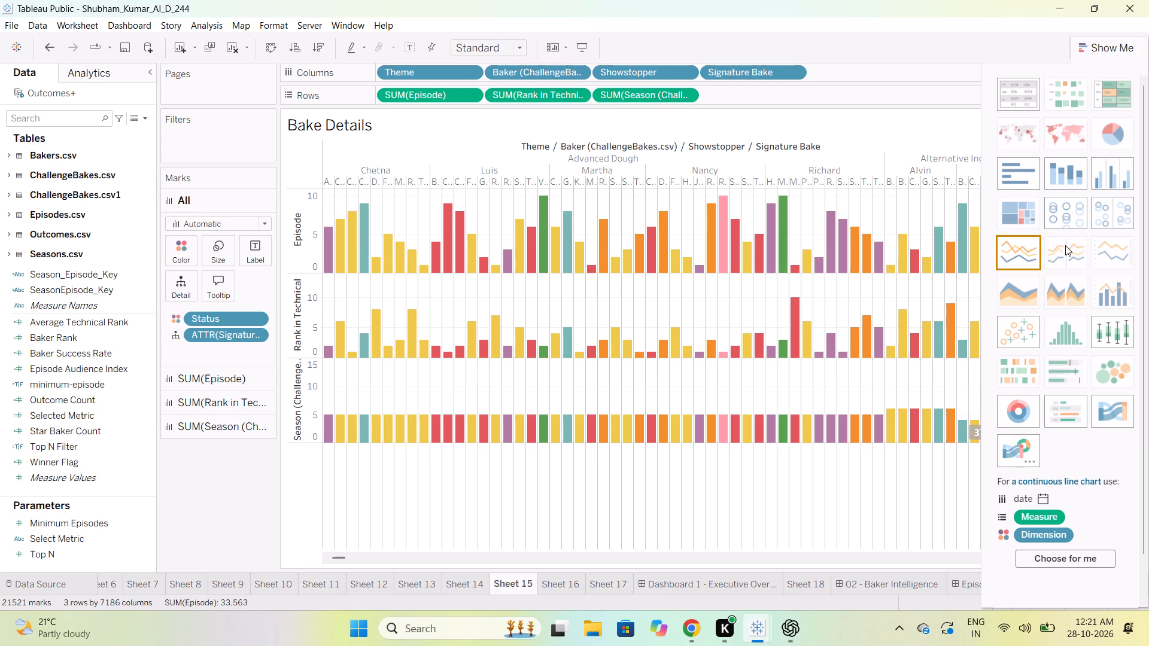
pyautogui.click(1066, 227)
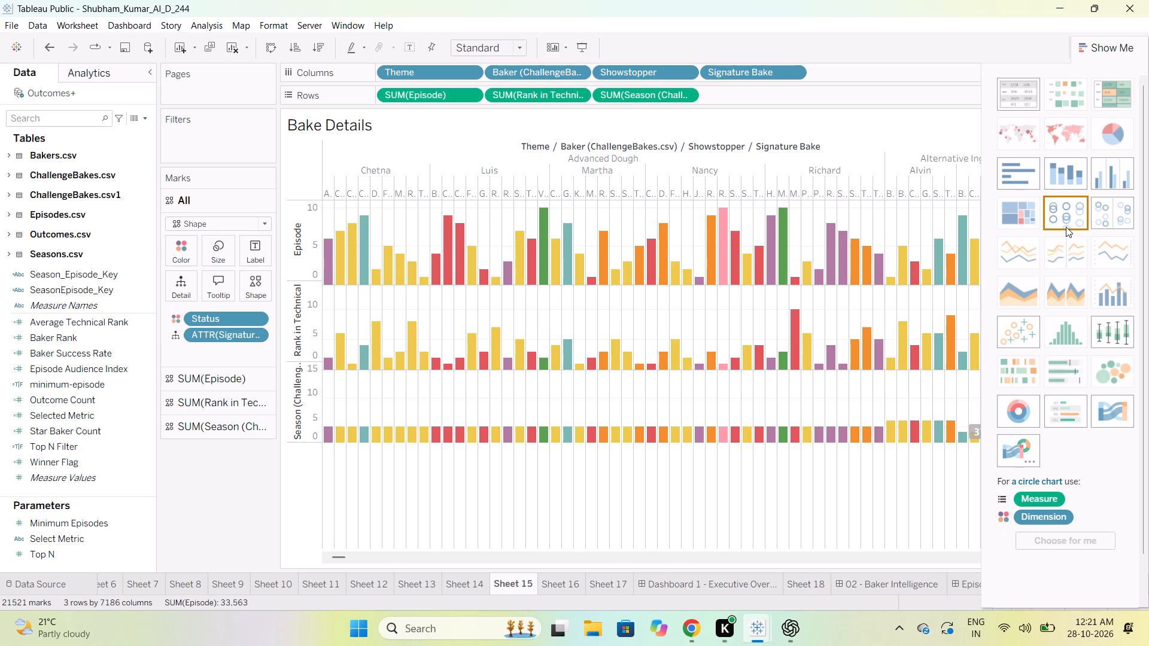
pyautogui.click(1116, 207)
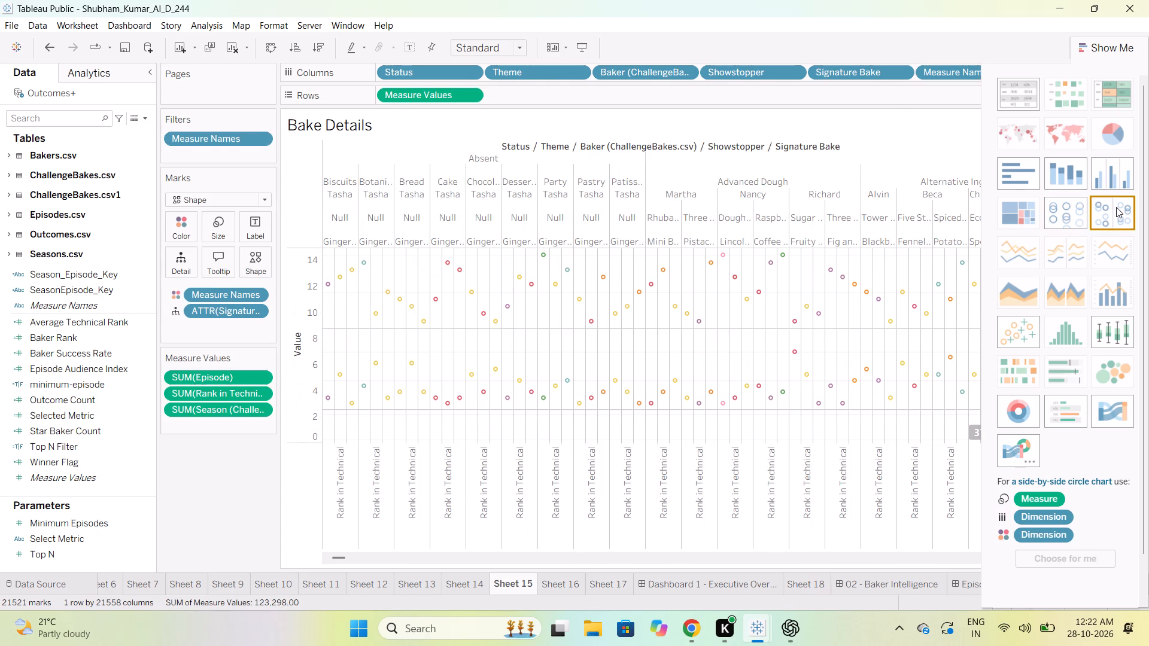
pyautogui.click(1114, 290)
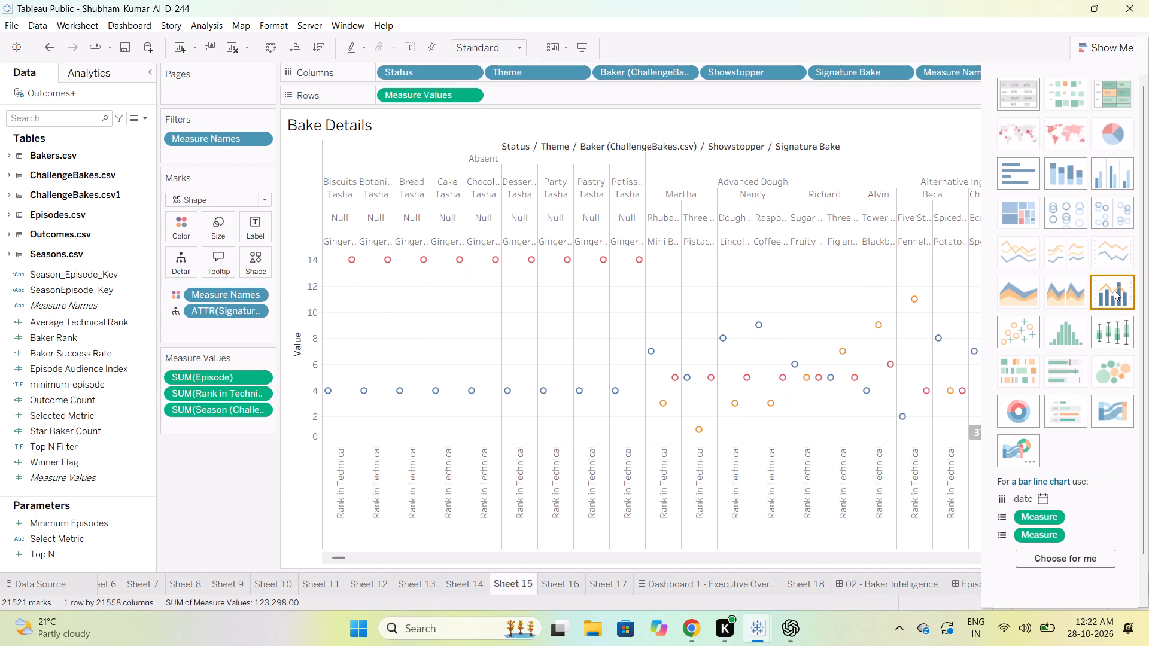
pyautogui.click(1108, 365)
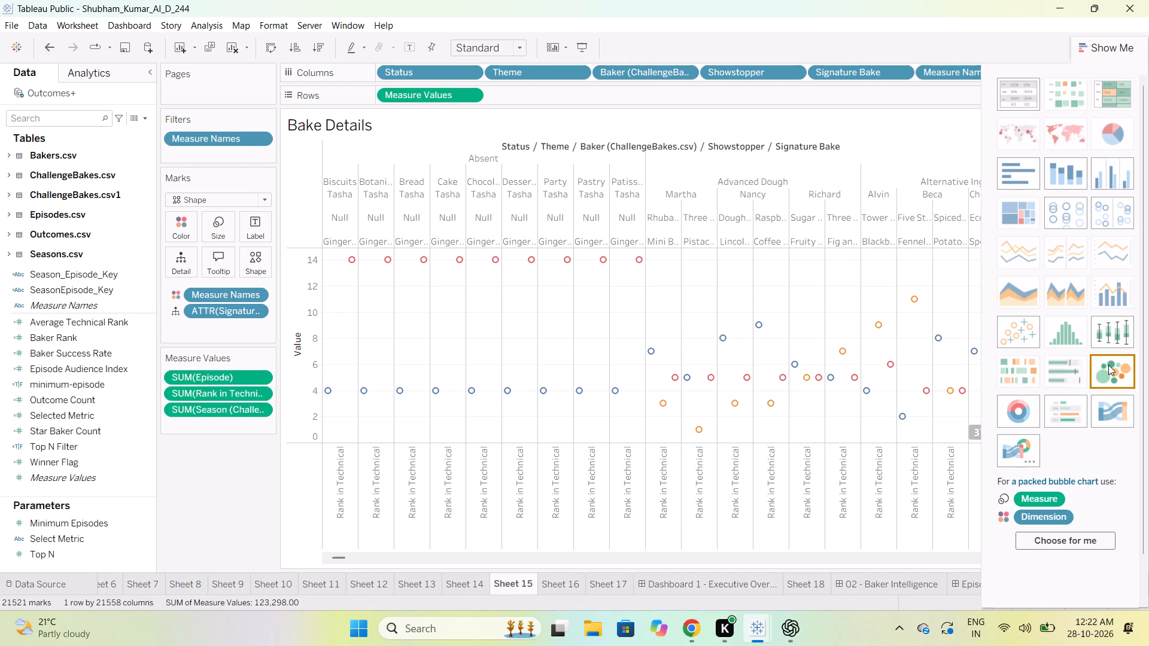
pyautogui.click(1004, 376)
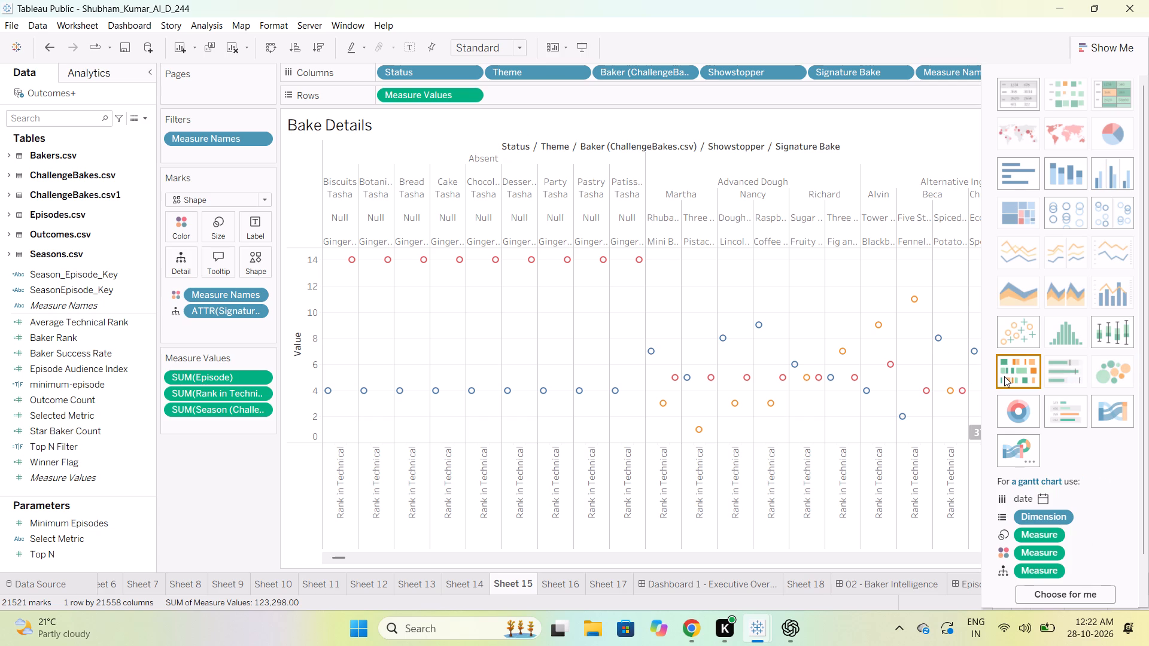
pyautogui.click(1023, 212)
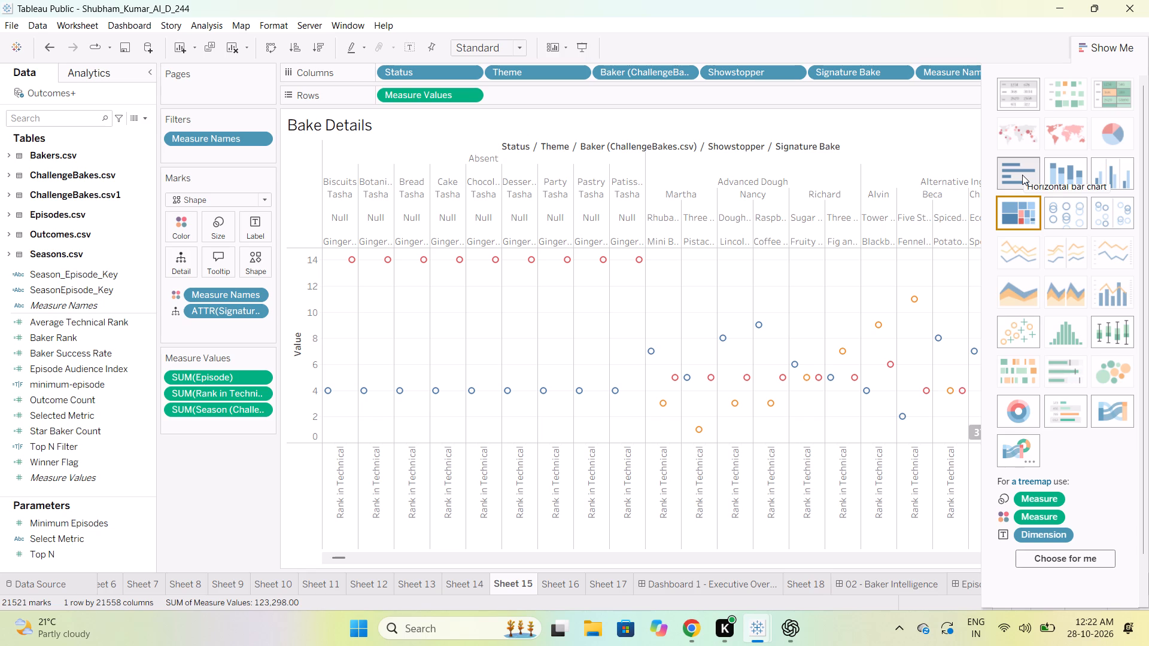
pyautogui.click(1022, 175)
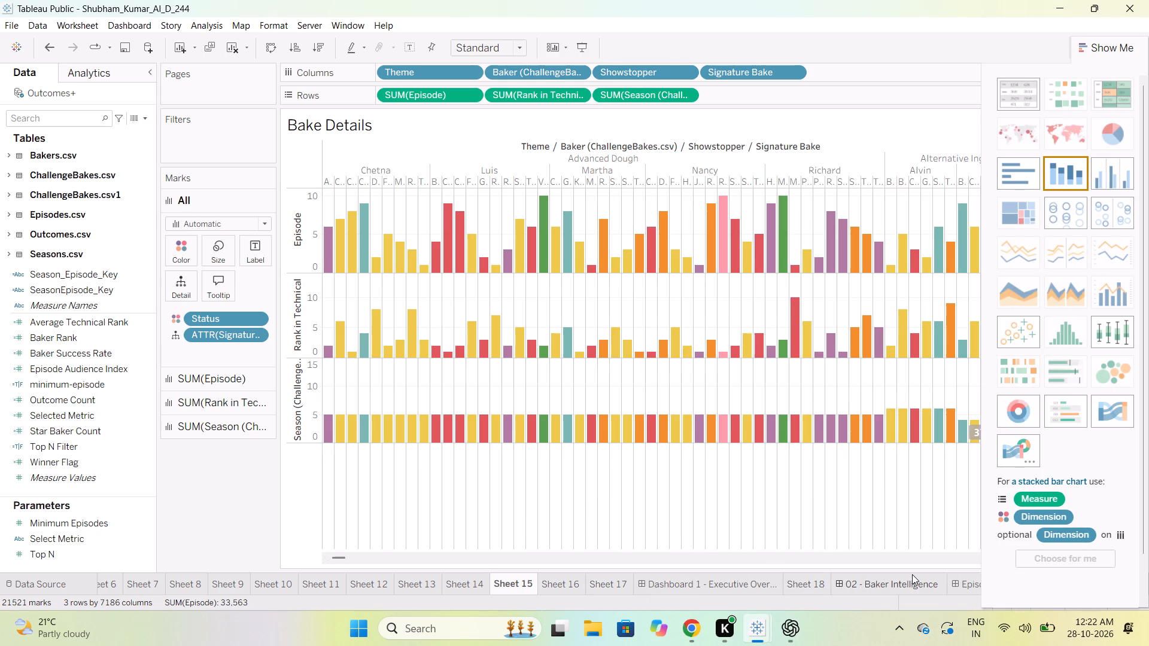
pyautogui.click(1117, 56)
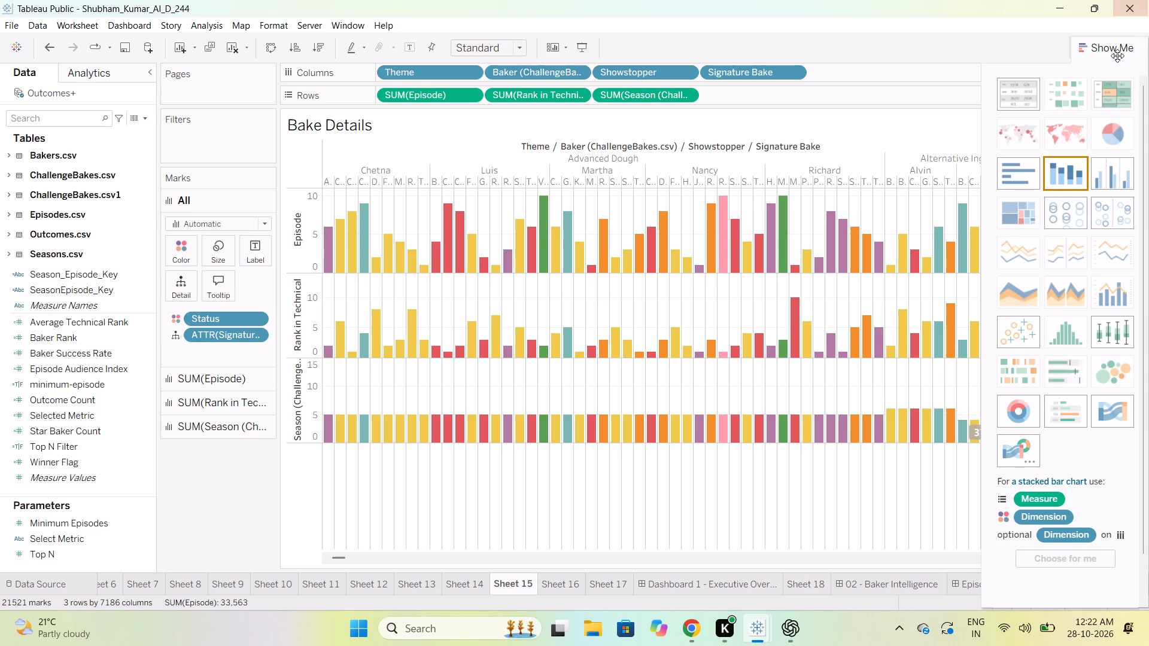
pyautogui.click(1029, 584)
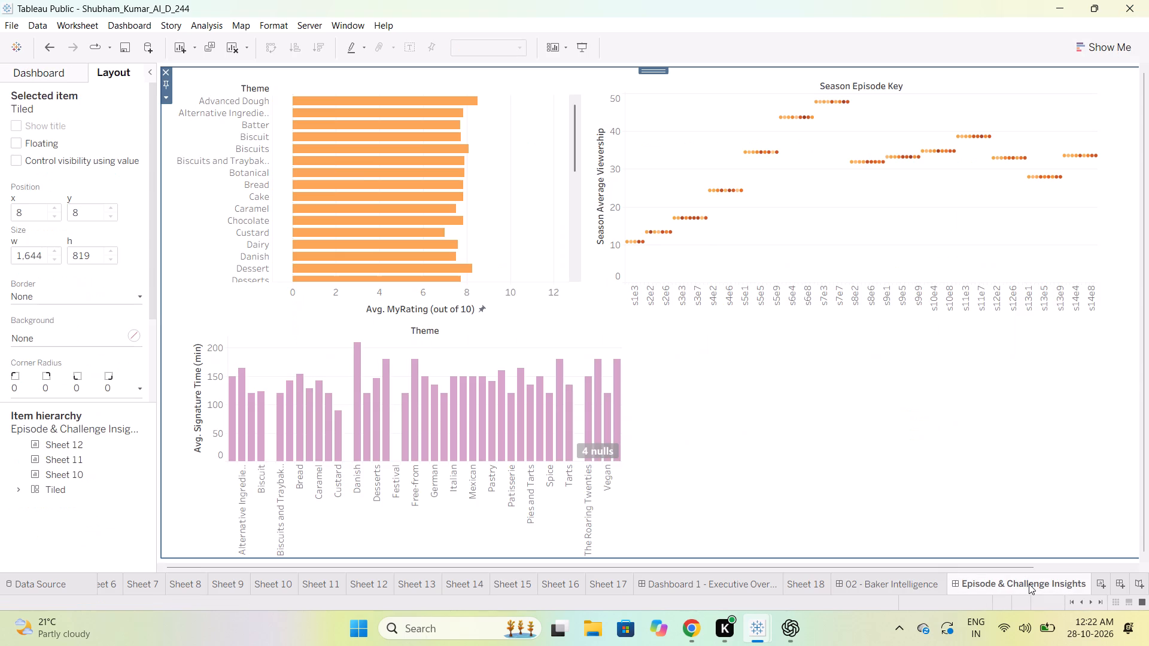
pyautogui.click(472, 584)
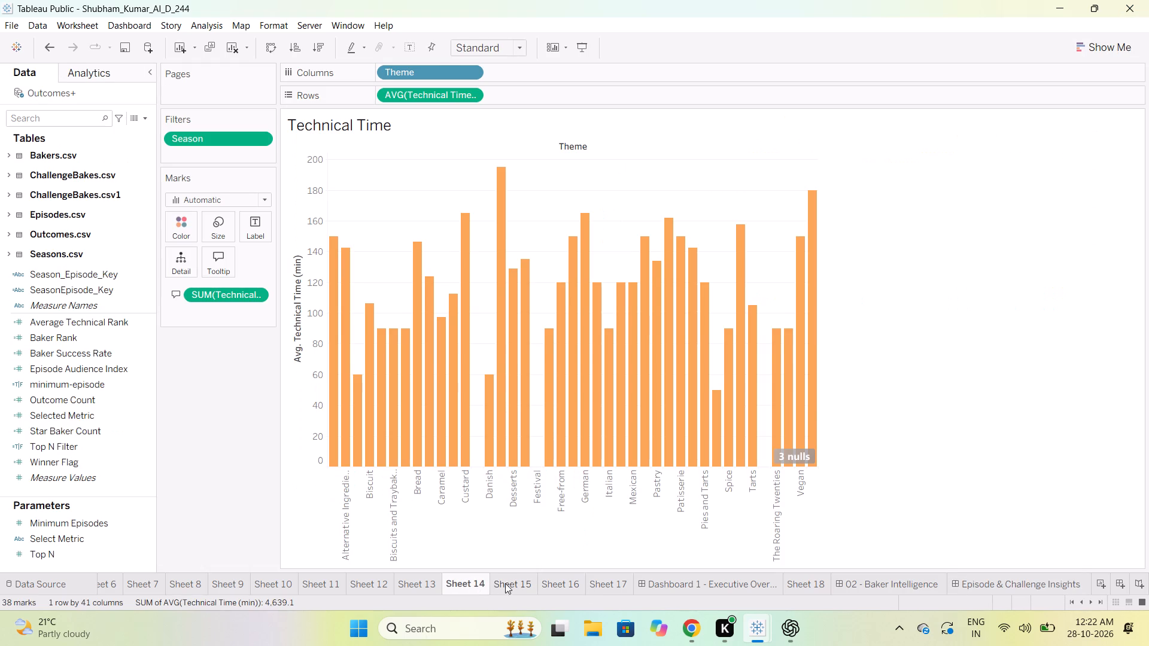
pyautogui.click(513, 581)
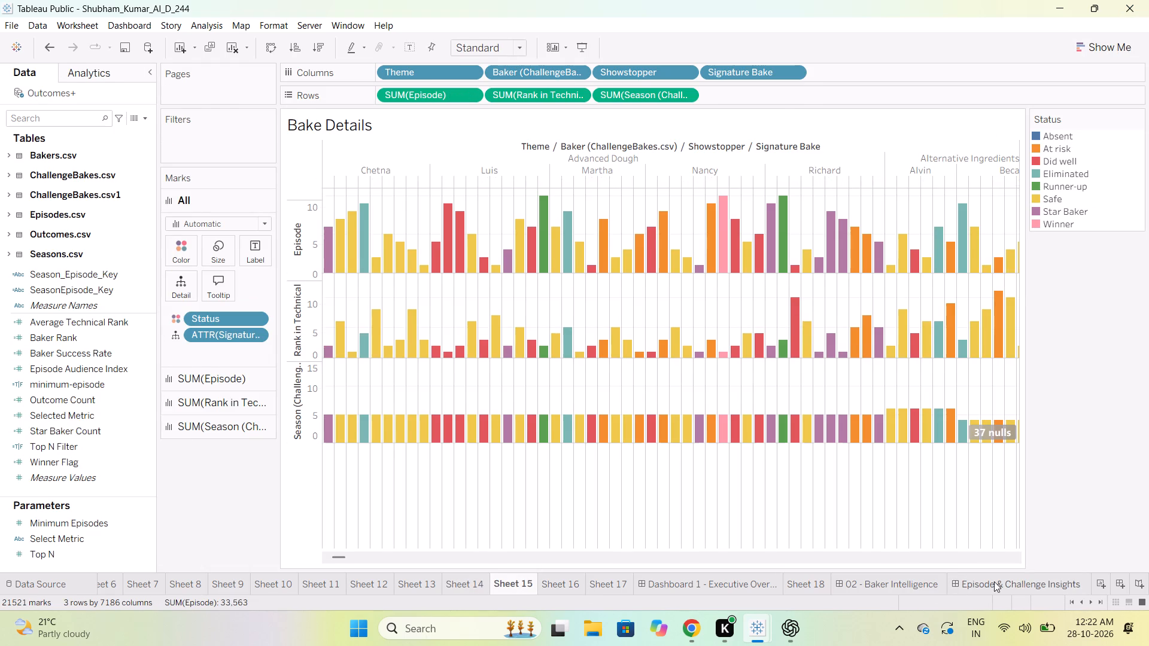
pyautogui.click(994, 581)
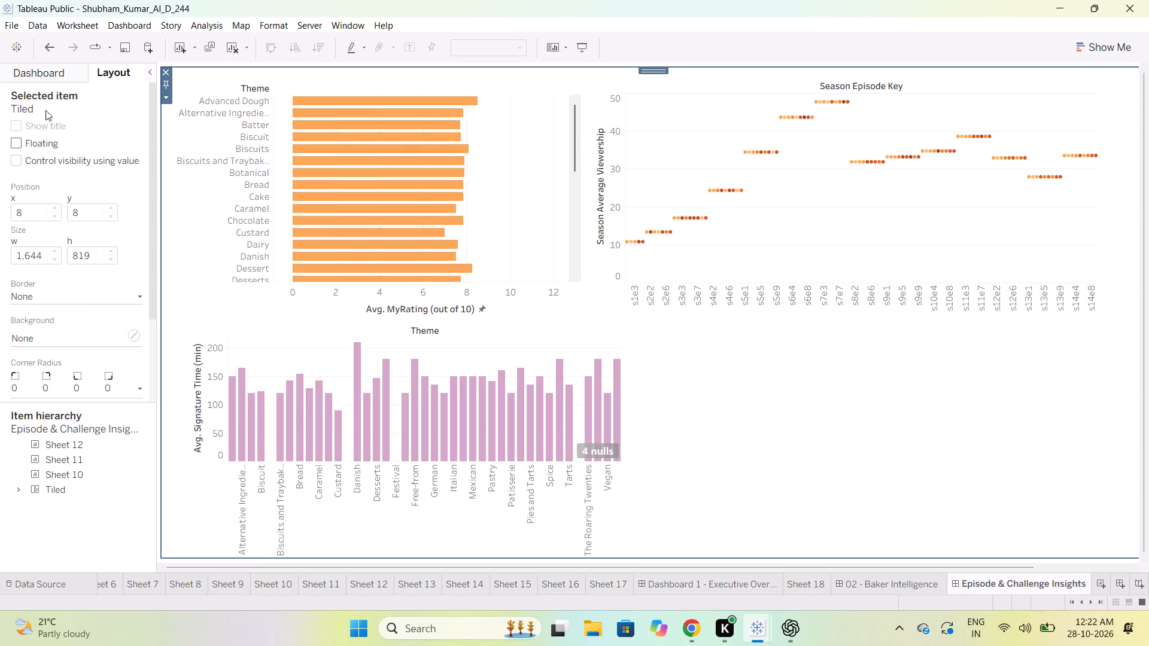
# Add the Bake Details worksheet, Sheet 15, to the Episode & Challenge Insights dashboard as a floating item with its title hidden.
pyautogui.click(43, 72)
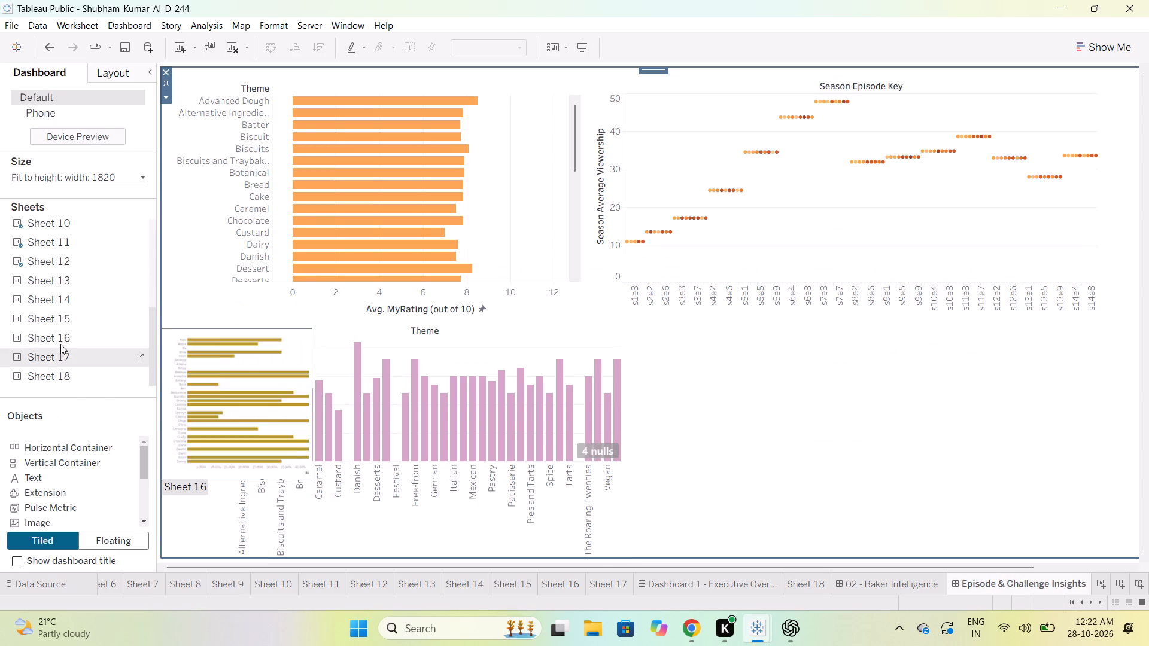
pyautogui.moveTo(41, 321); pyautogui.dragTo(715, 370)
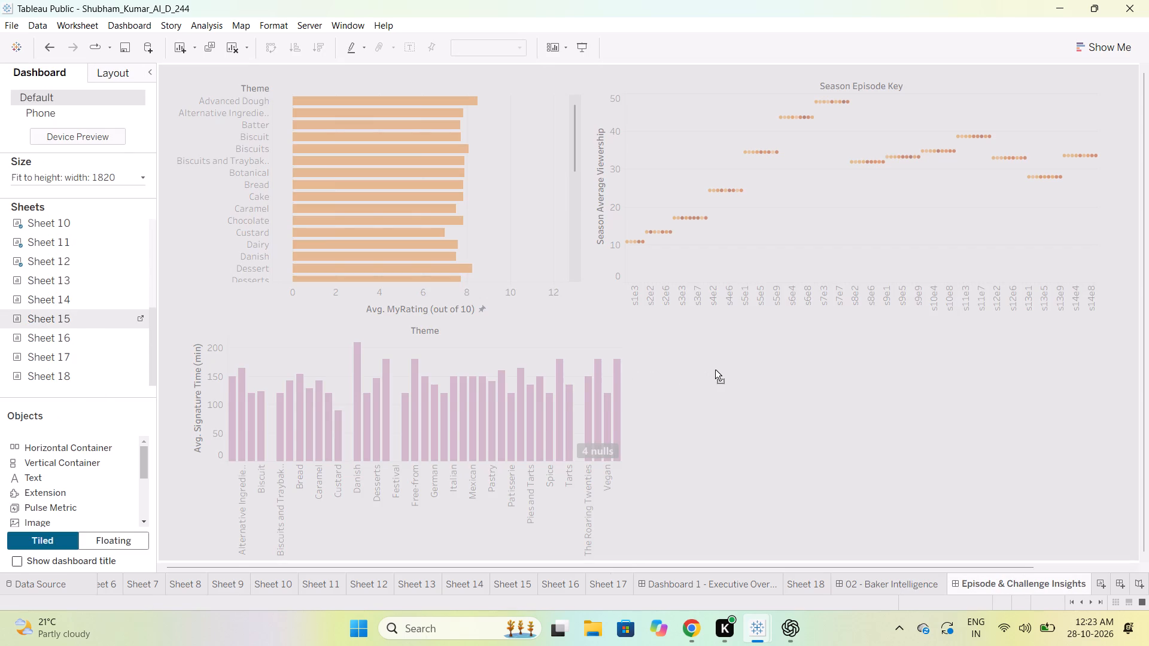
pyautogui.moveTo(715, 370); pyautogui.dragTo(718, 373)
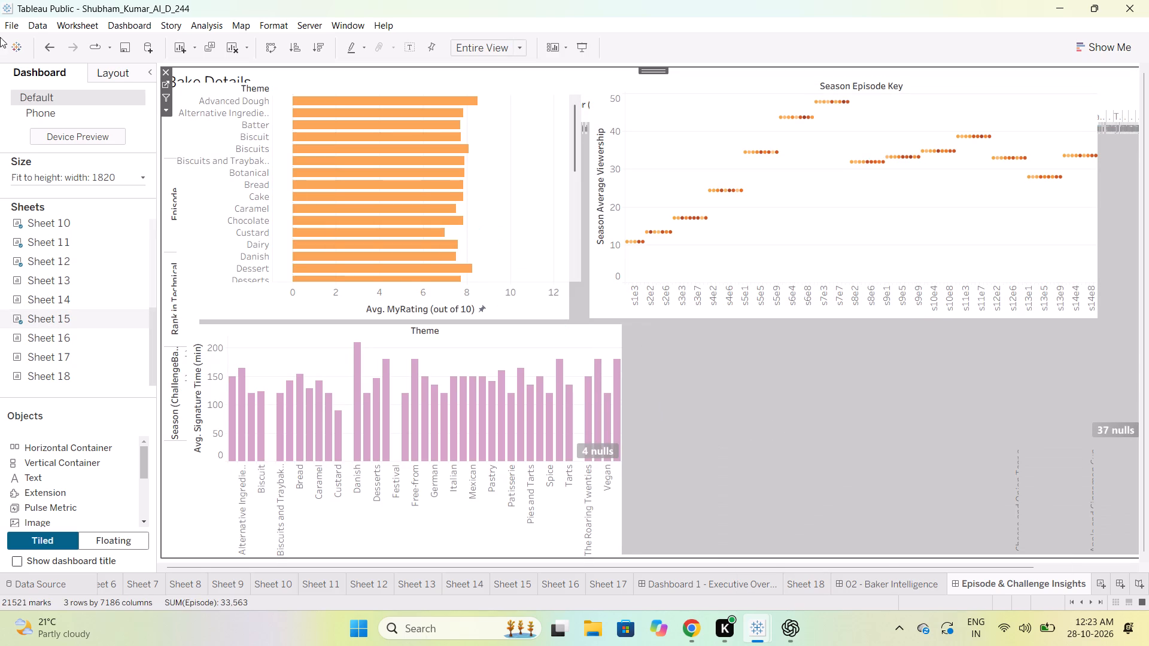
pyautogui.click(117, 72)
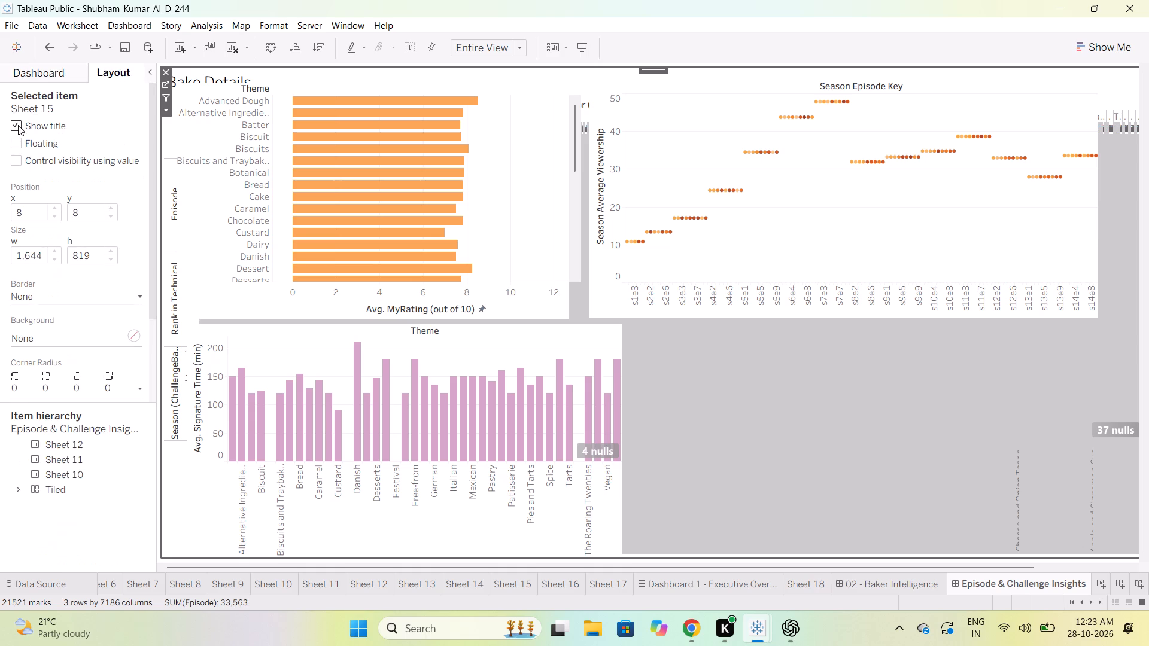
pyautogui.click(16, 138)
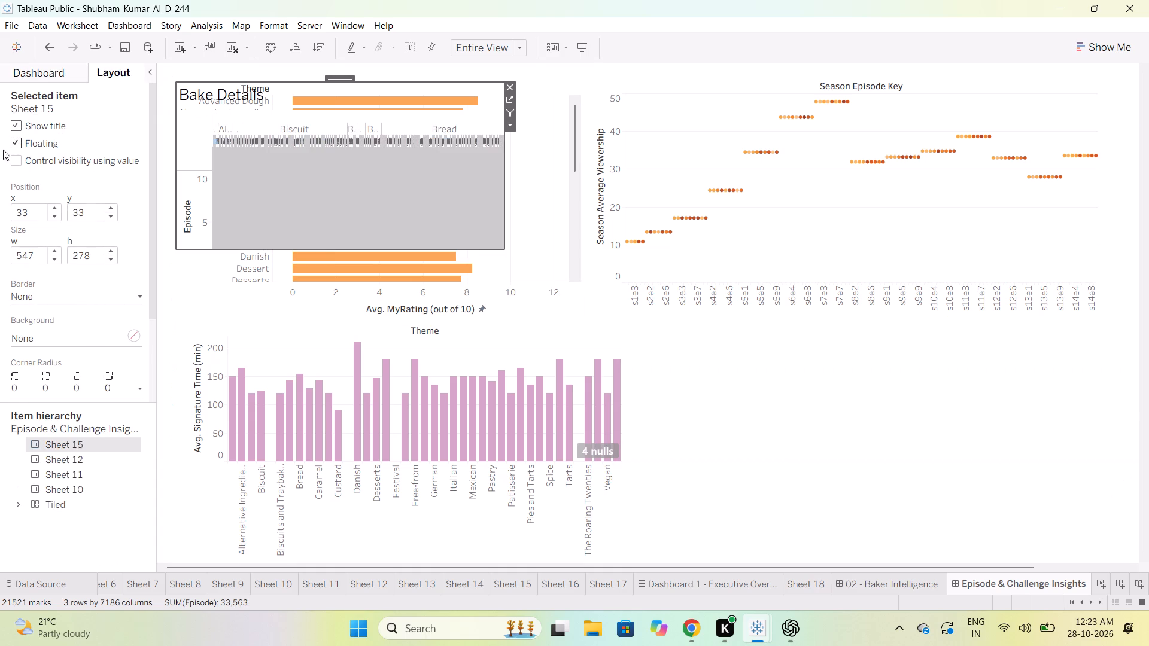
pyautogui.click(14, 123)
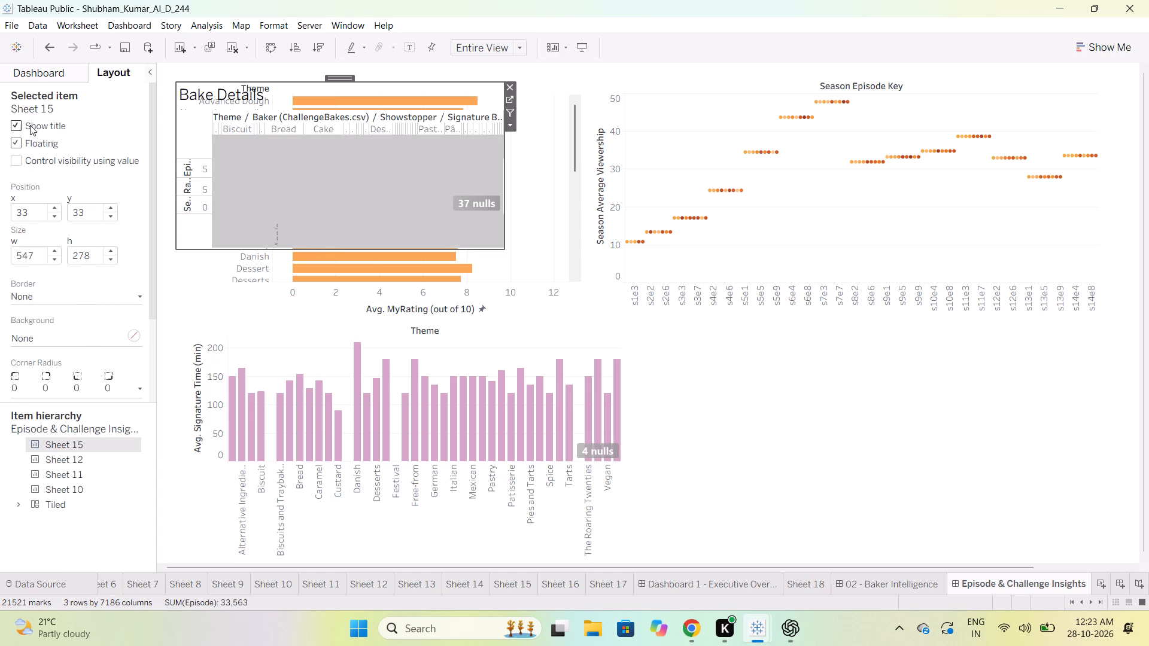
pyautogui.scroll(-1, 375, 190)
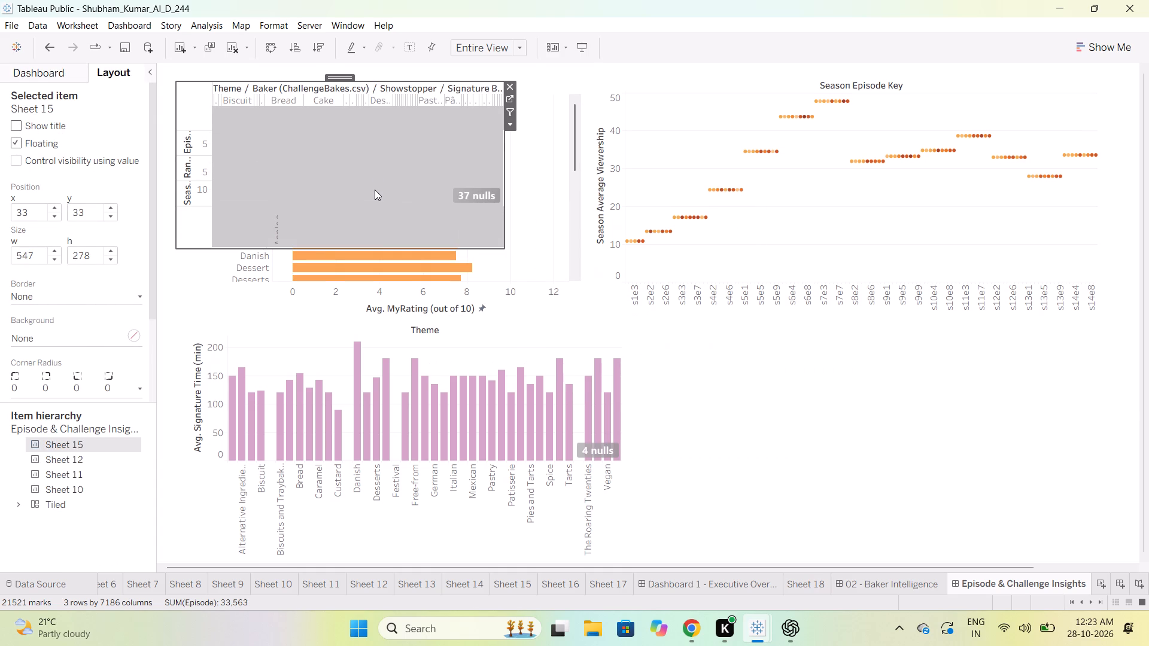
pyautogui.scroll(1, 375, 190)
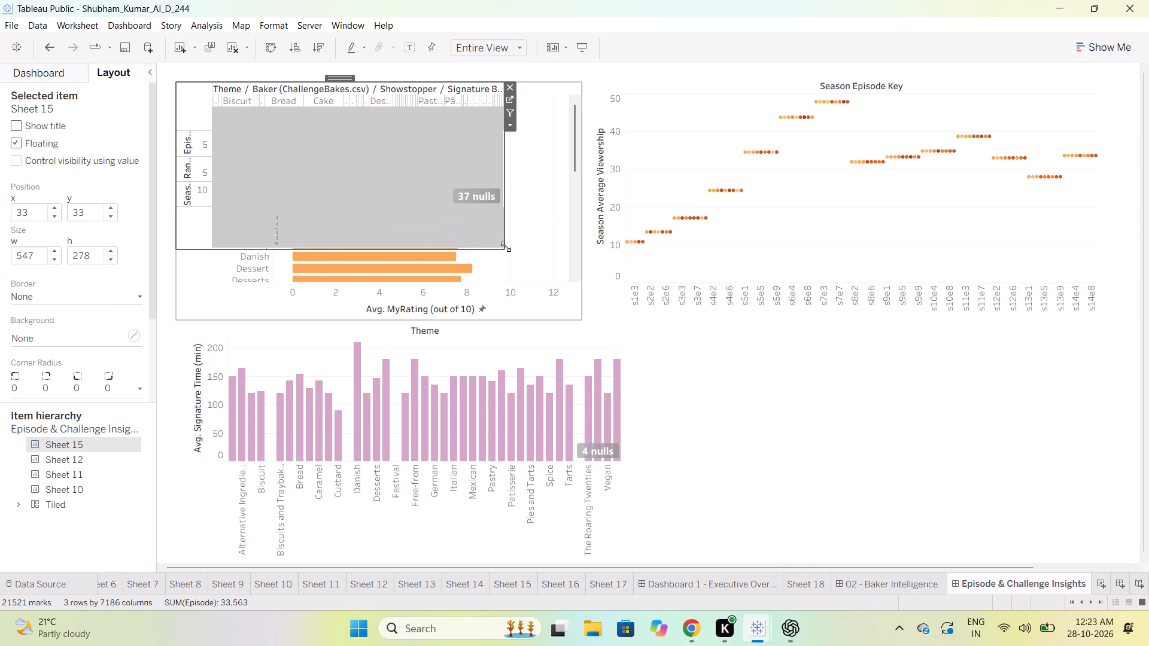
# Enlarge the floating Bake Details chart to about 869 by 537.
pyautogui.click(506, 248)
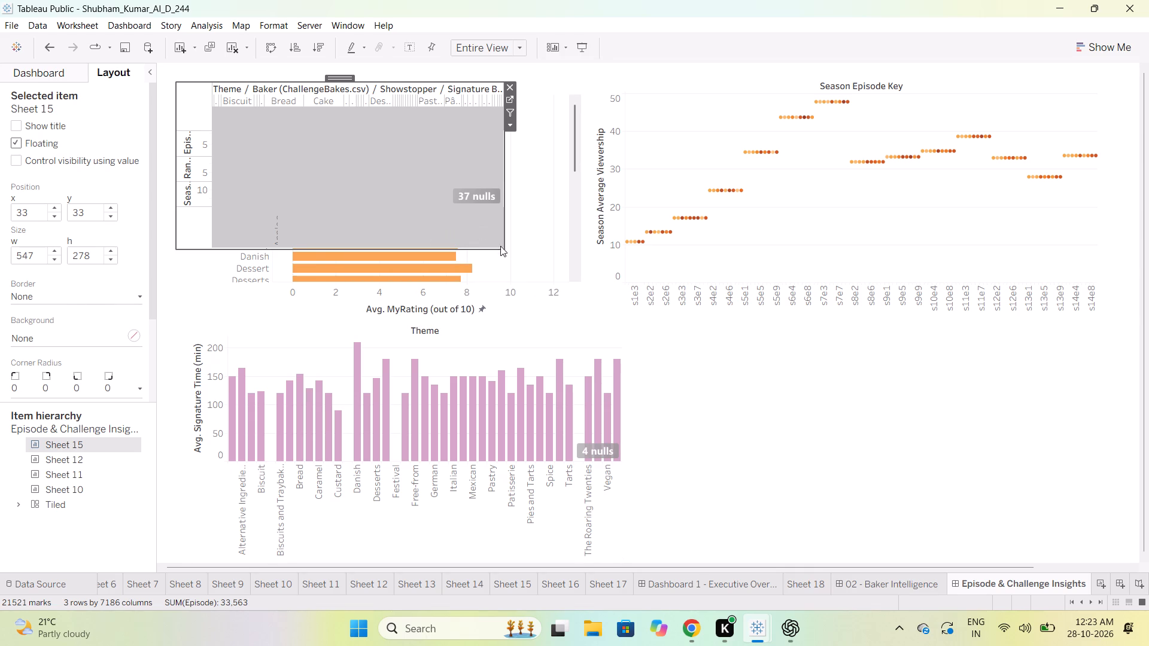
pyautogui.moveTo(504, 246); pyautogui.dragTo(697, 404)
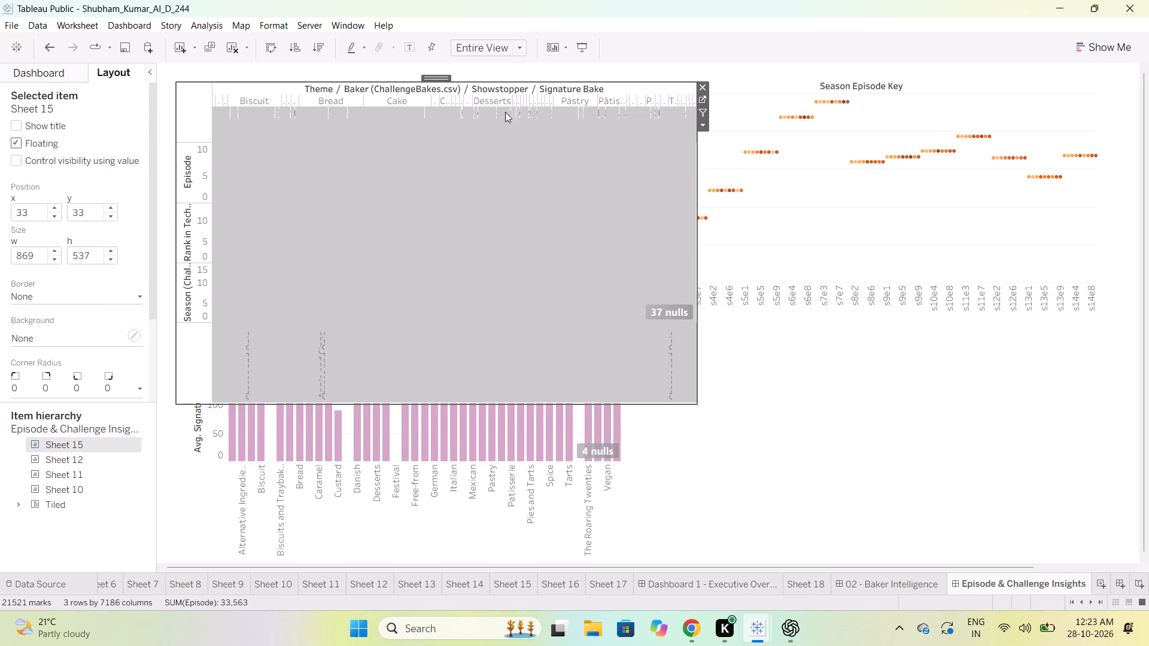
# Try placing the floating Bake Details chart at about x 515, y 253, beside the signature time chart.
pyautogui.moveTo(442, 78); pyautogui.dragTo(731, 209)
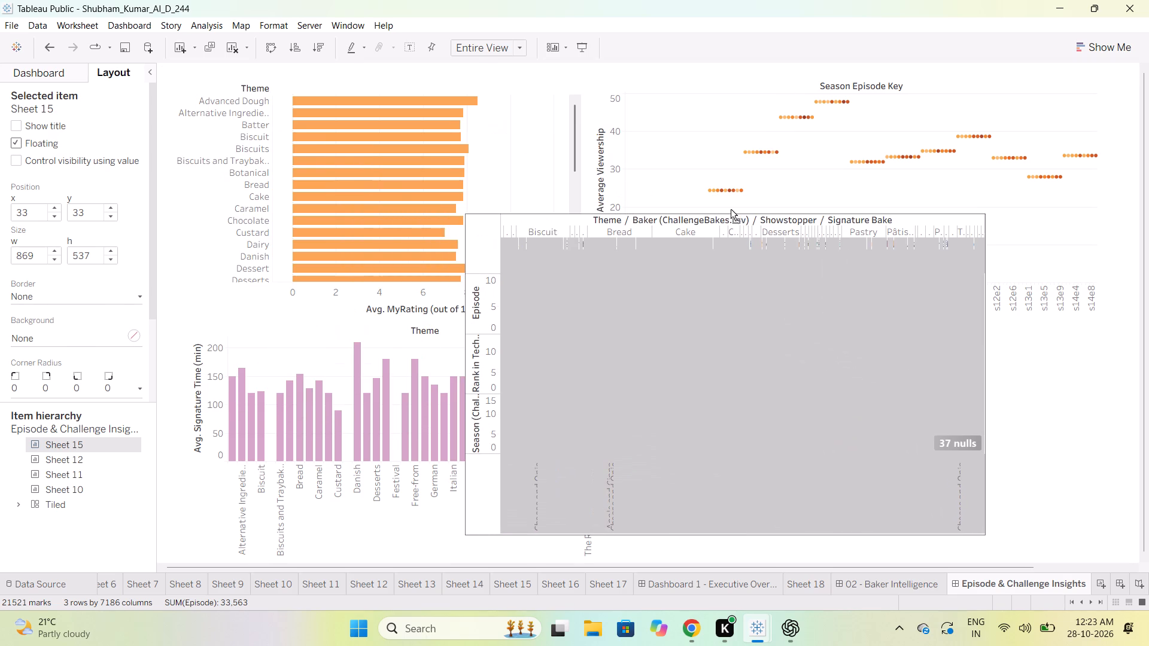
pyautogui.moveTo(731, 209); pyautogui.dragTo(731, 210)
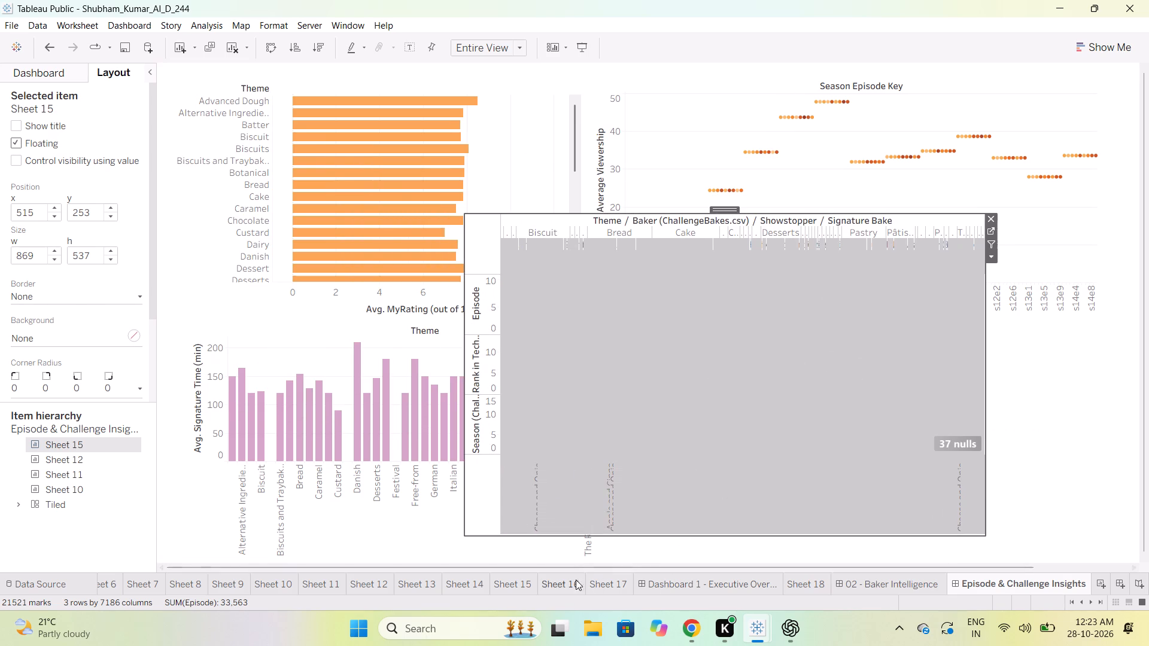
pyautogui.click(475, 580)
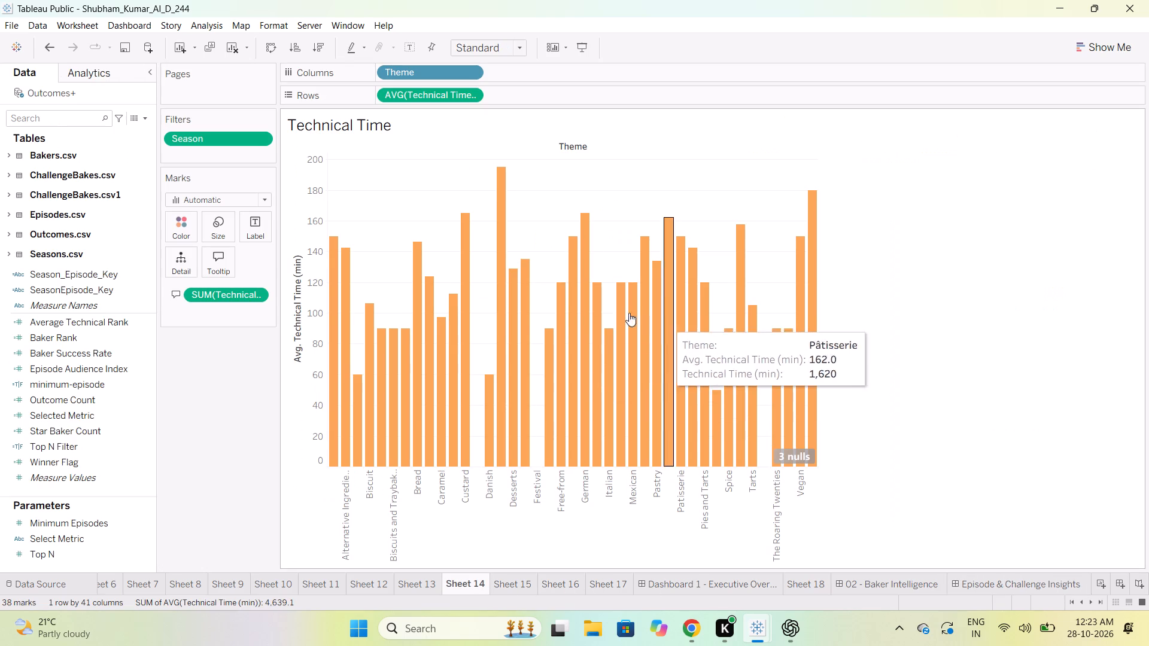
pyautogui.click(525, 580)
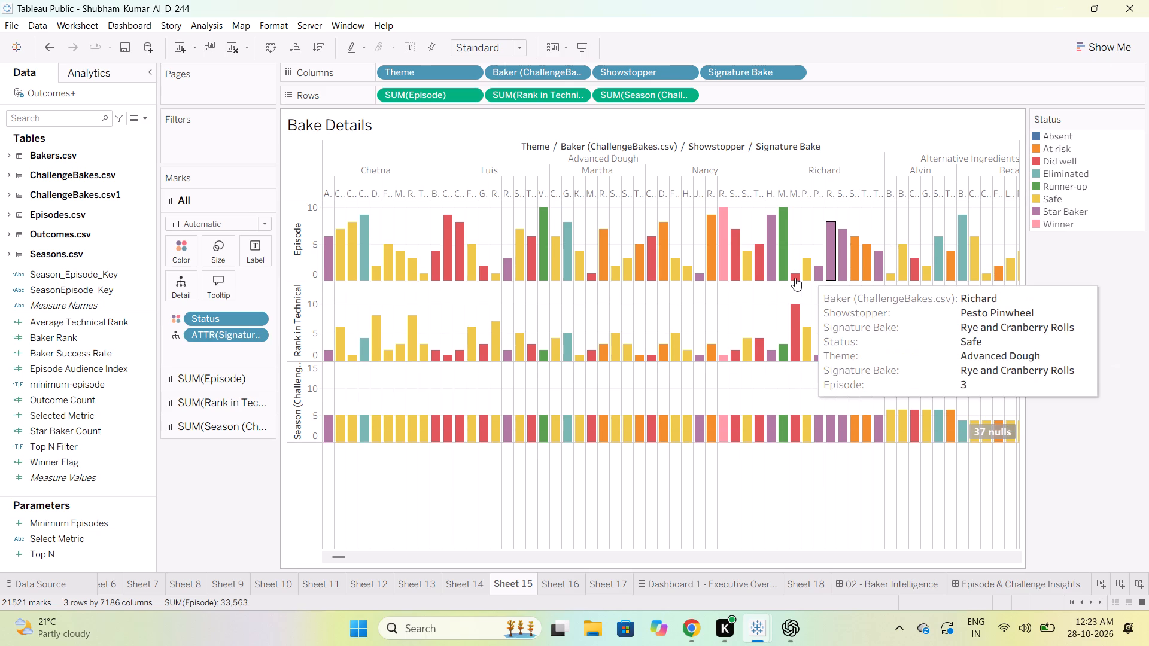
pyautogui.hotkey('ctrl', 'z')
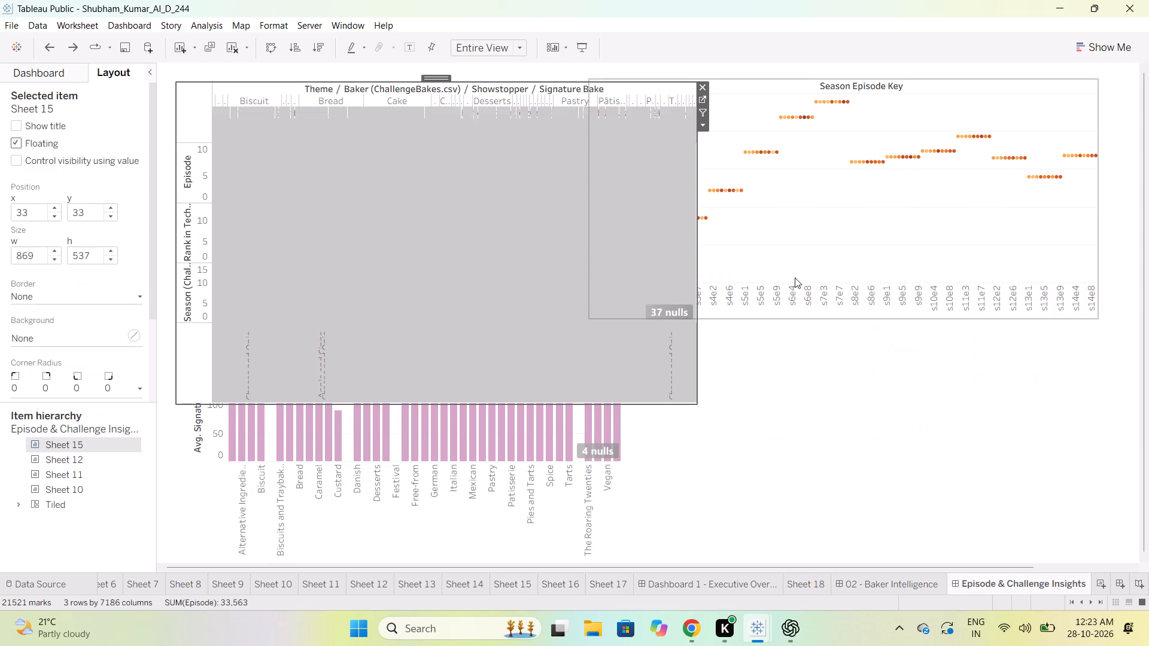
# Examine the symbol map, filled map and pie chart options in Show Me for the Bake Details worksheet.
pyautogui.click(509, 585)
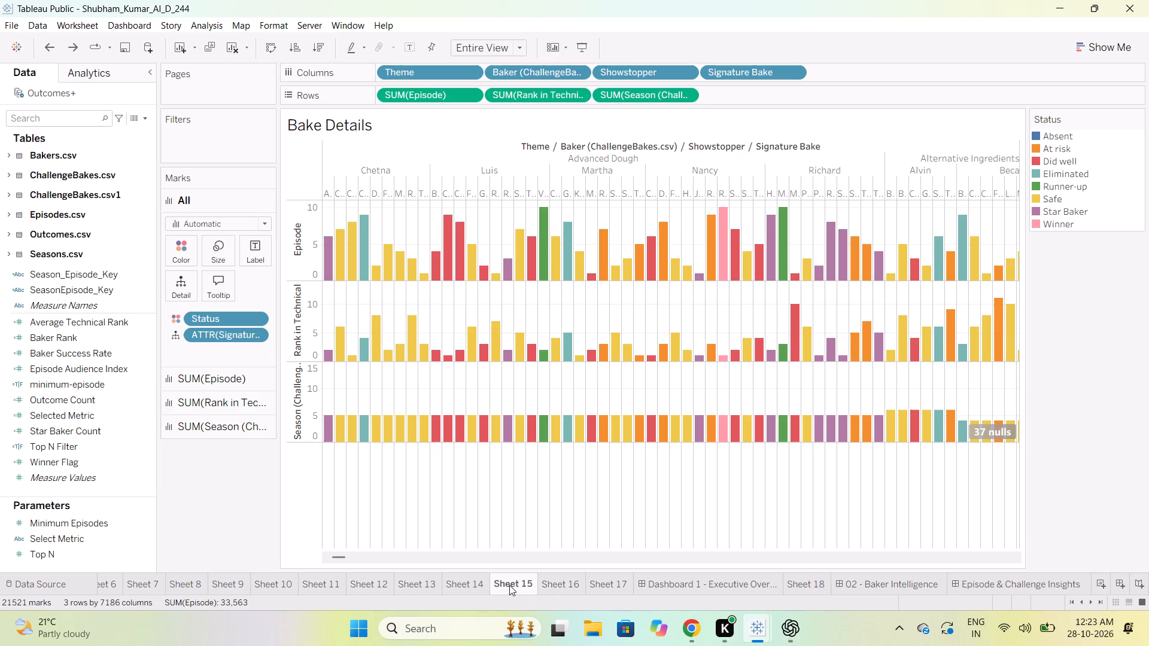
pyautogui.click(1089, 44)
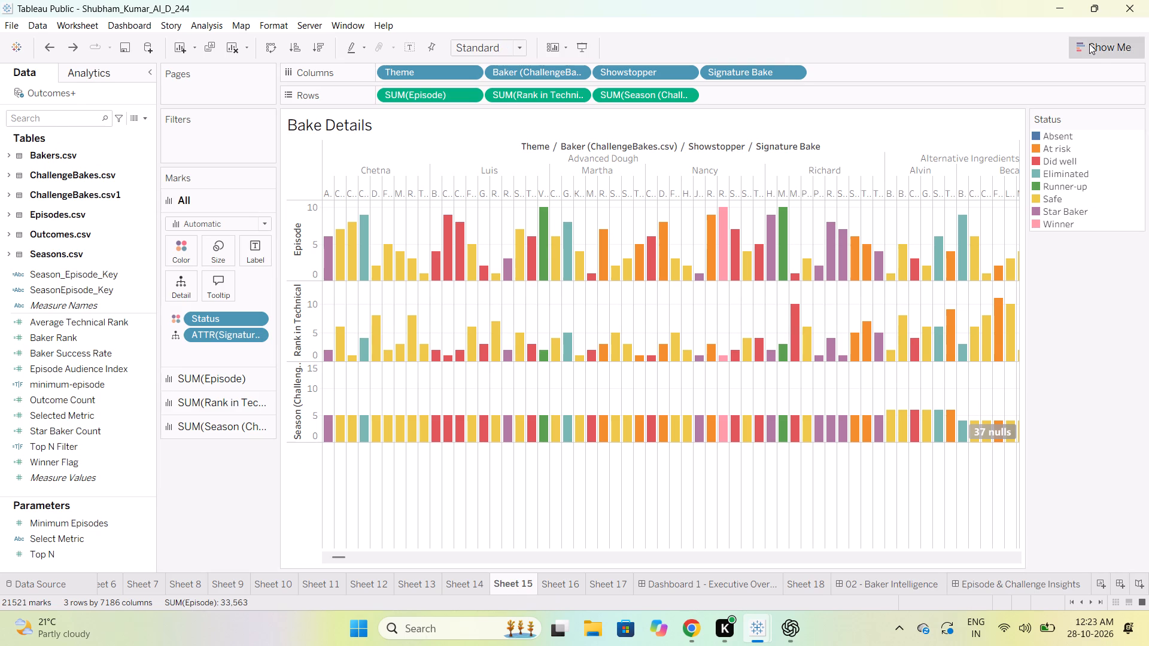
pyautogui.click(1015, 144)
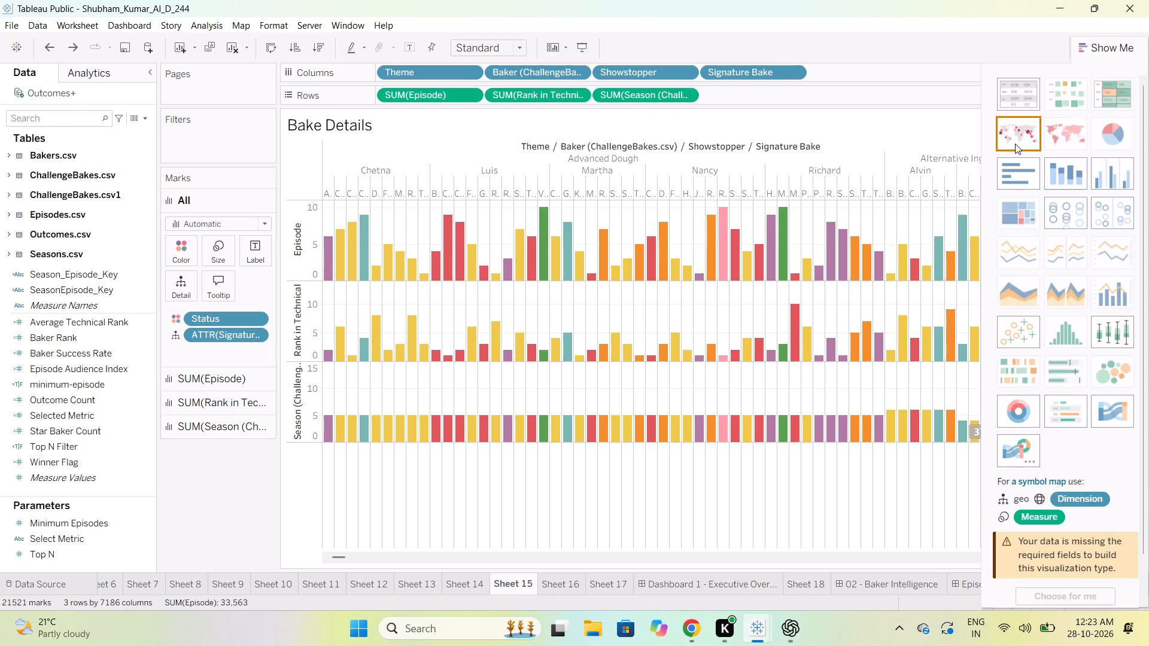
pyautogui.click(1074, 141)
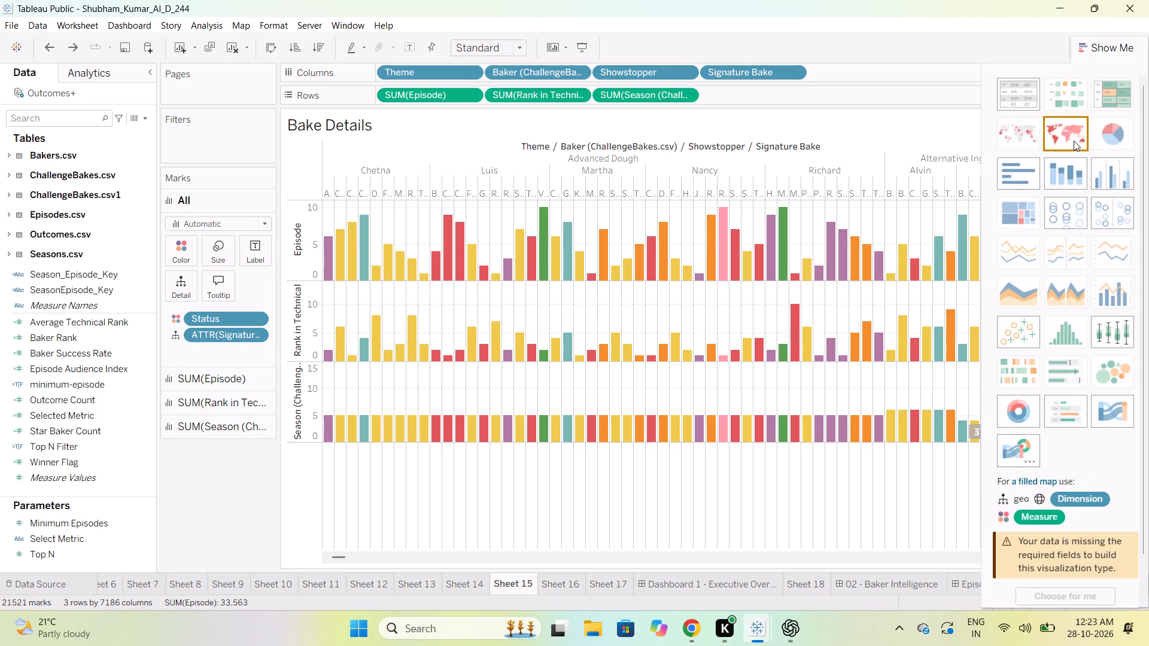
pyautogui.click(1105, 142)
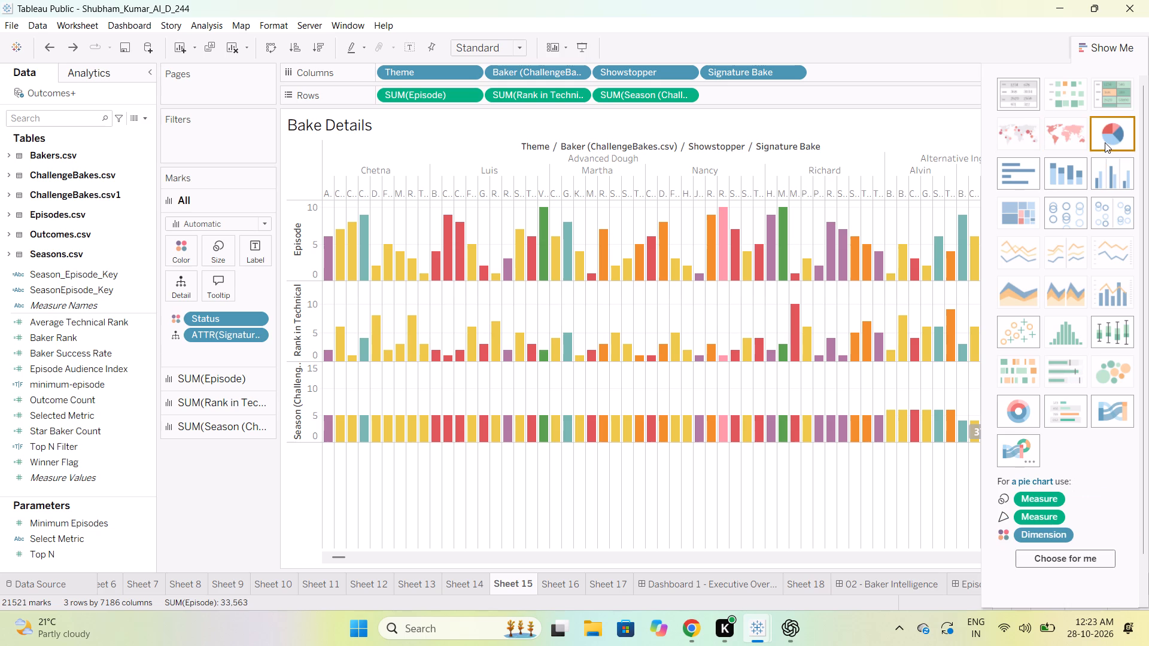
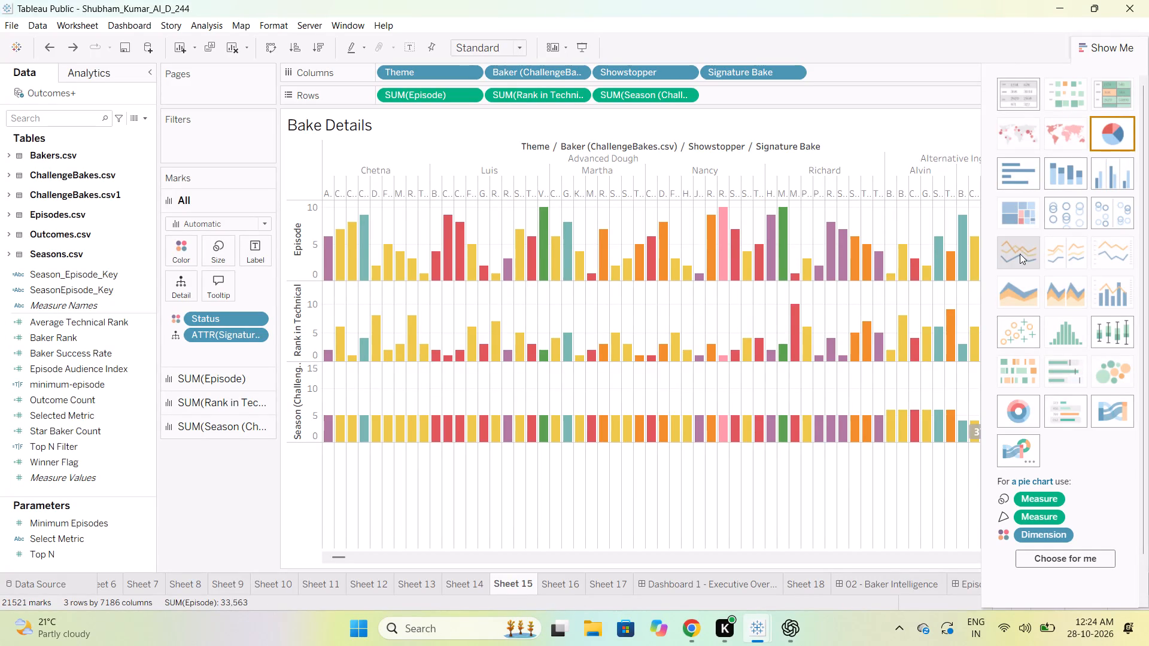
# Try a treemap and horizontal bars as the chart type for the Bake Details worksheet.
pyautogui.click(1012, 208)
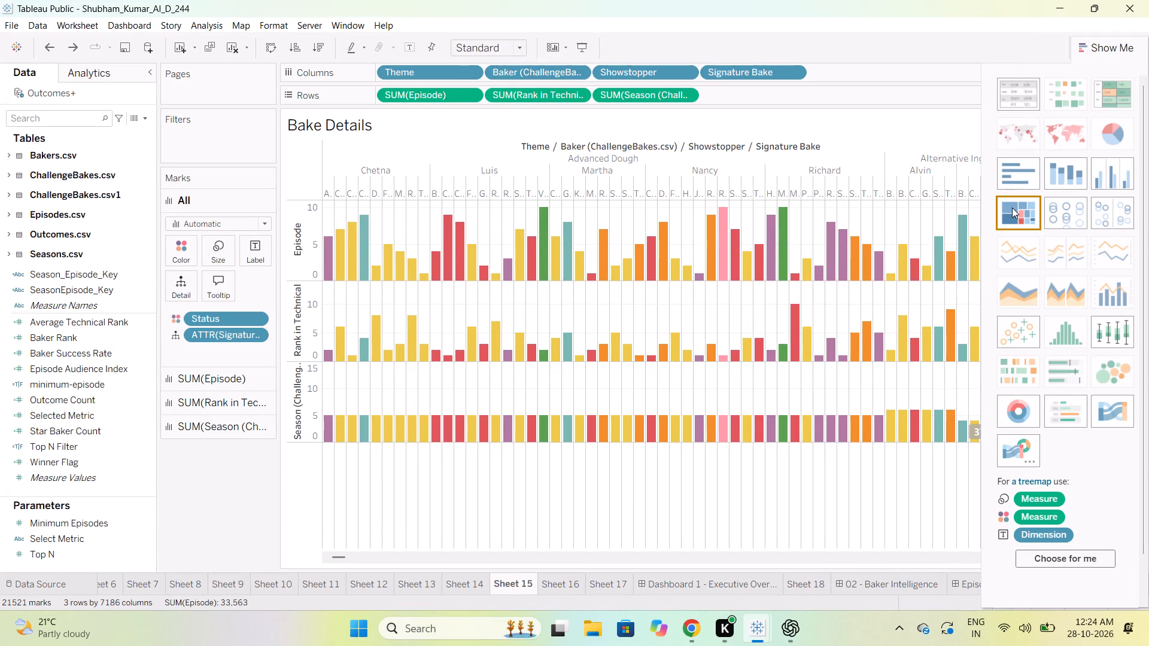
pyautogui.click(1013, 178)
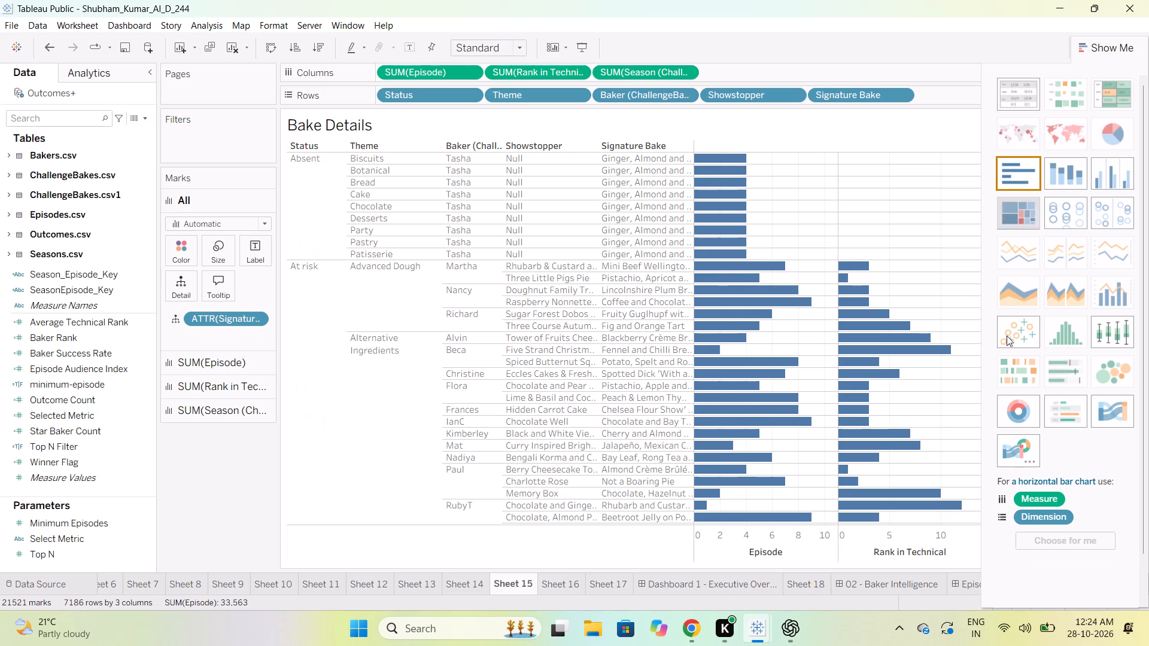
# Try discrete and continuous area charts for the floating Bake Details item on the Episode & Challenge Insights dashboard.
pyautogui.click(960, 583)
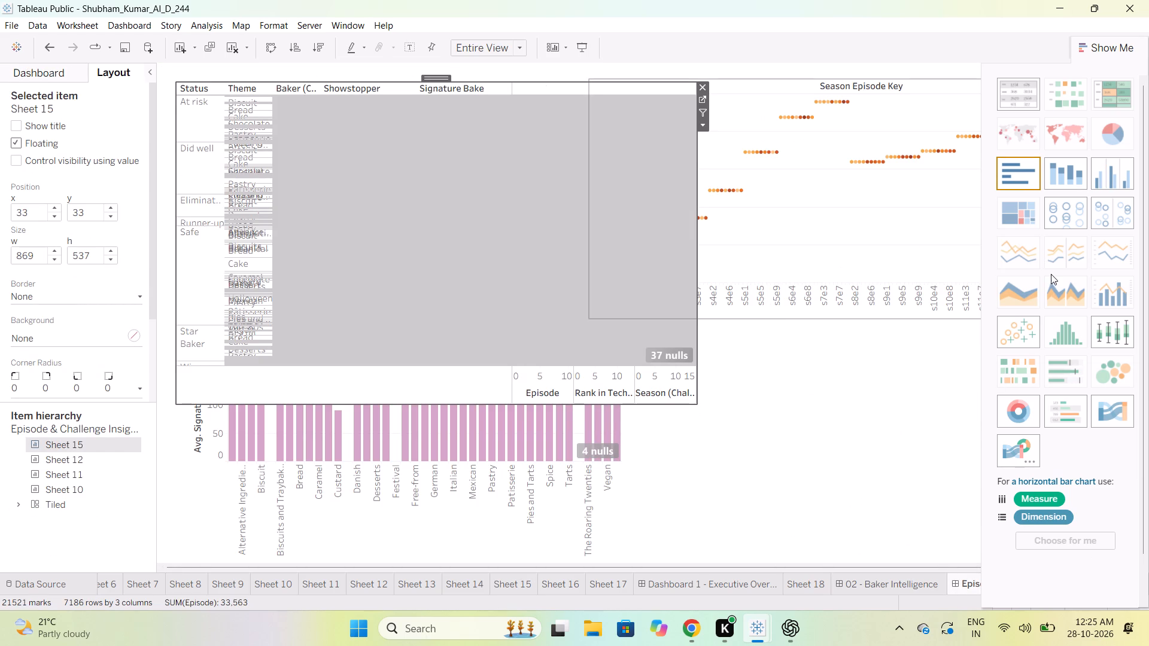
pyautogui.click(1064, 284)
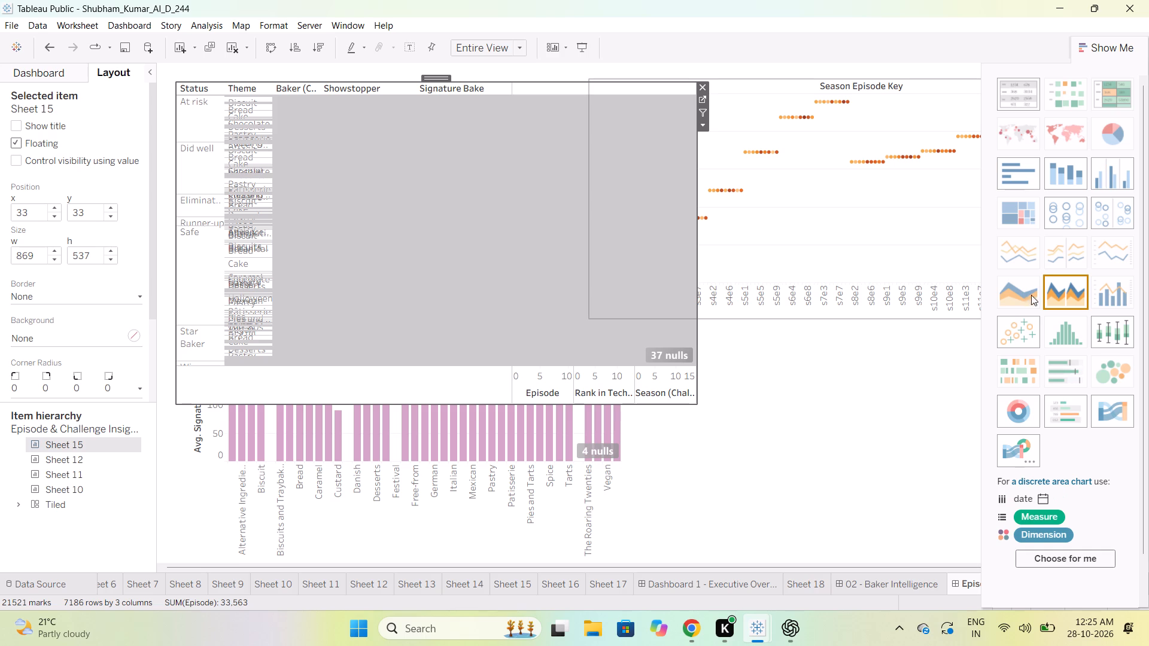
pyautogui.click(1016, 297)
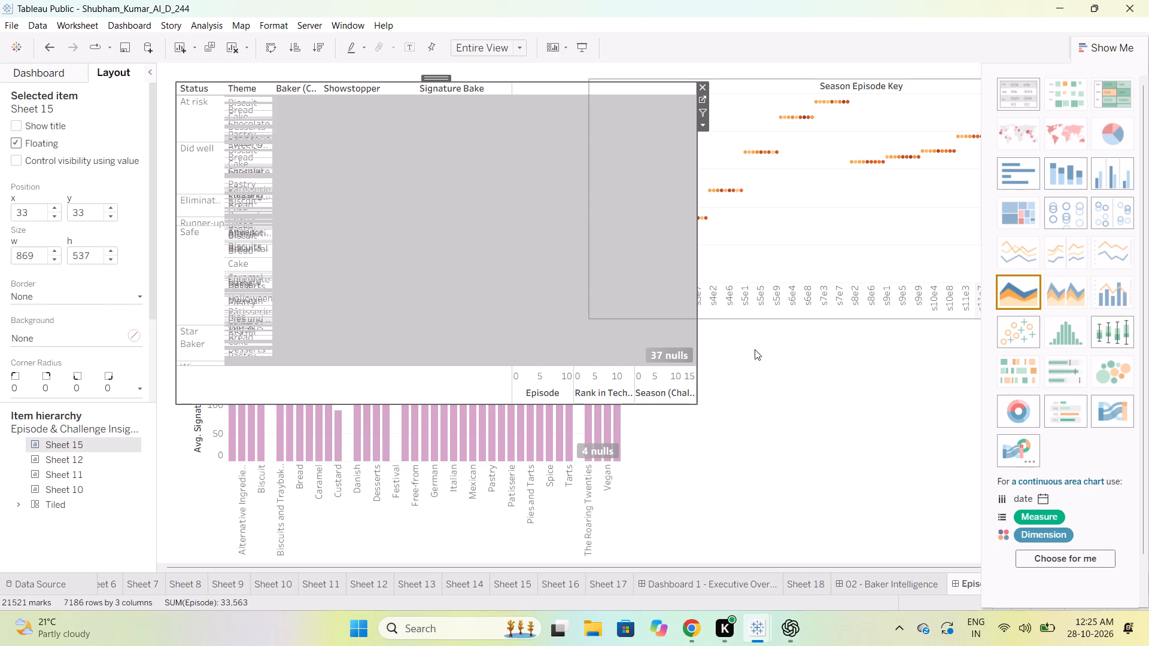
pyautogui.click(783, 641)
pyautogui.click(785, 518)
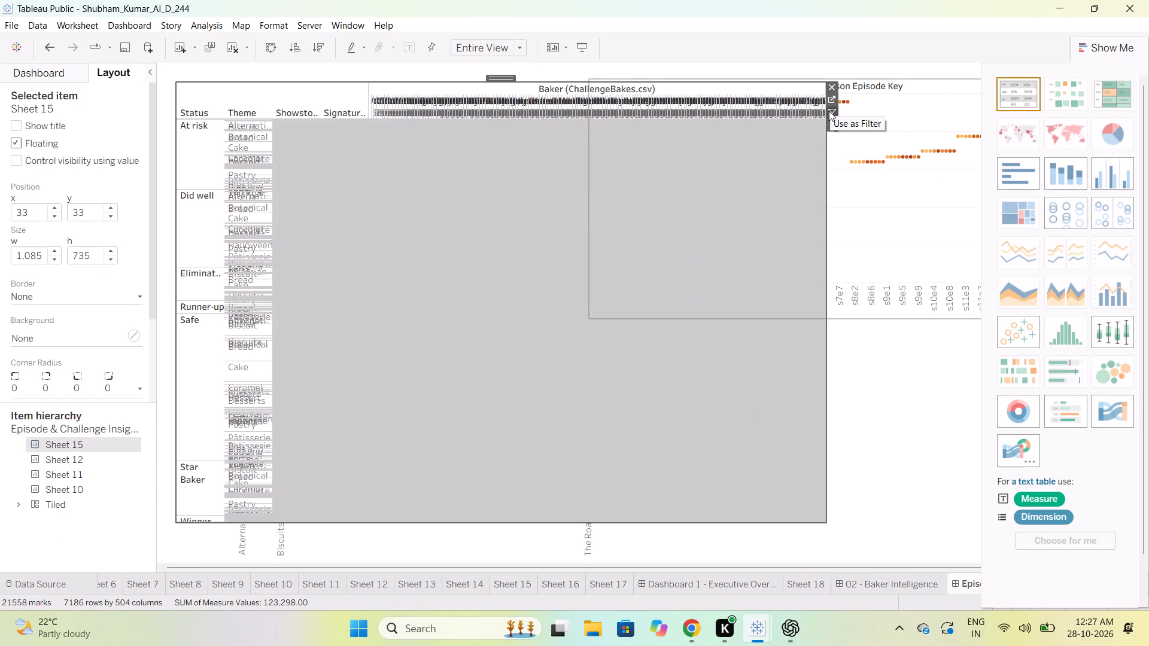
pyautogui.click(833, 123)
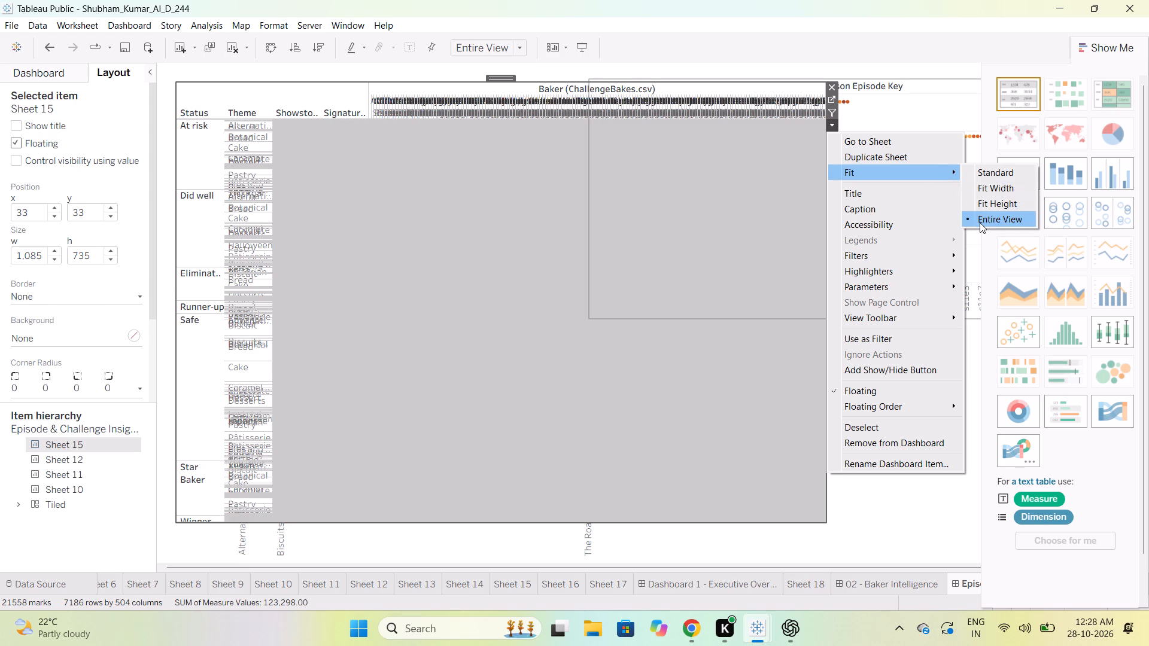
pyautogui.click(980, 223)
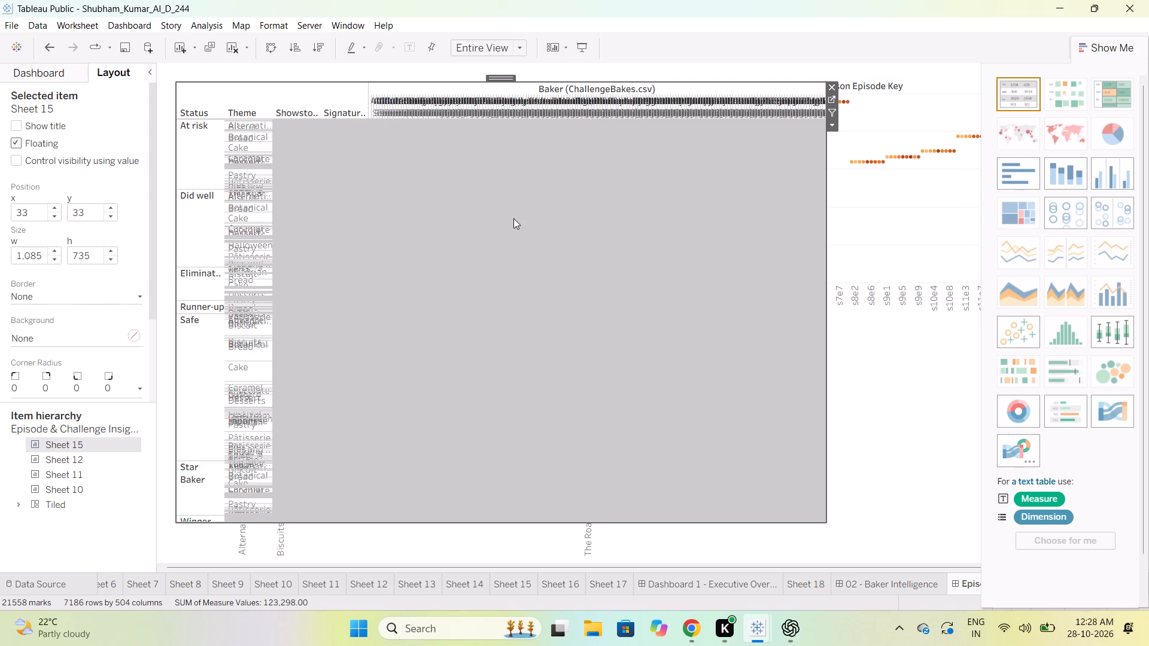
# Select marks in the Bake Details table and narrow it to Laura's Did well rows for the Flower Power' Koi Jelly Art Cake.
pyautogui.moveTo(513, 218); pyautogui.dragTo(759, 453)
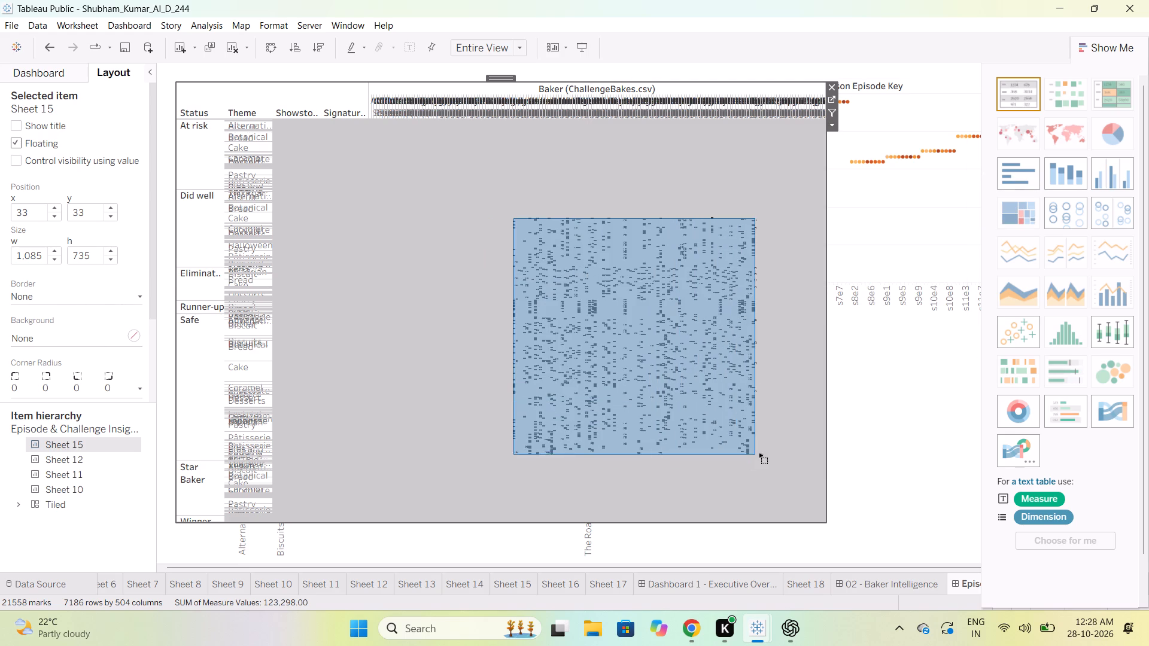
pyautogui.moveTo(759, 453); pyautogui.dragTo(760, 453)
pyautogui.moveTo(760, 453); pyautogui.dragTo(281, 224)
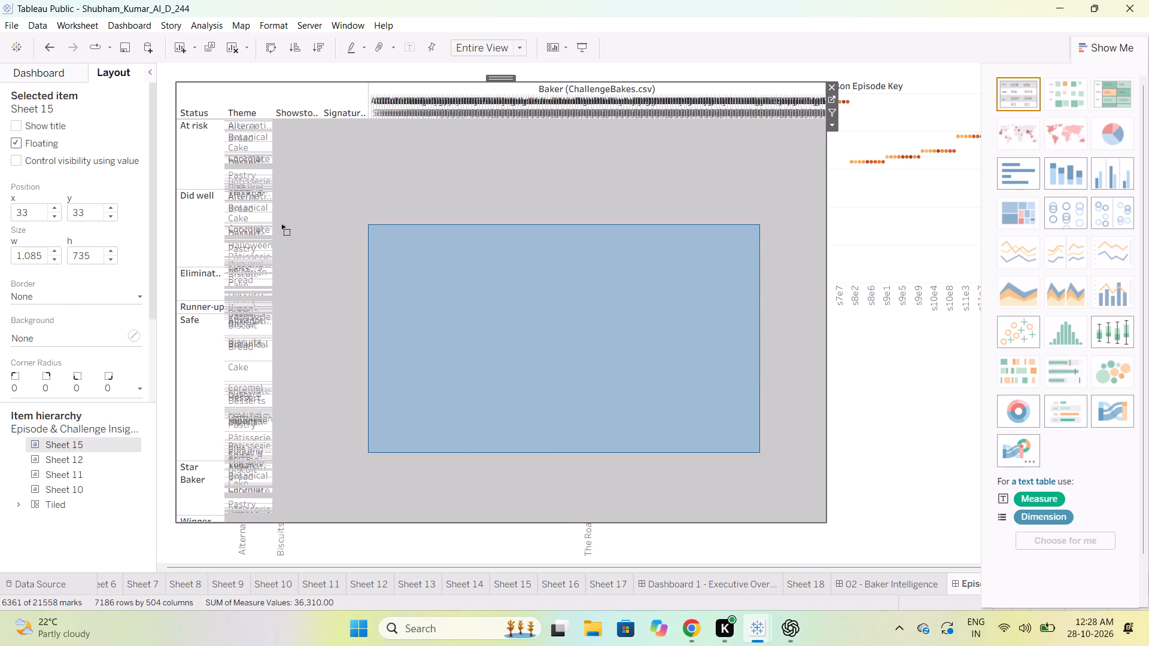
pyautogui.moveTo(281, 224); pyautogui.dragTo(281, 224)
pyautogui.doubleClick(281, 224)
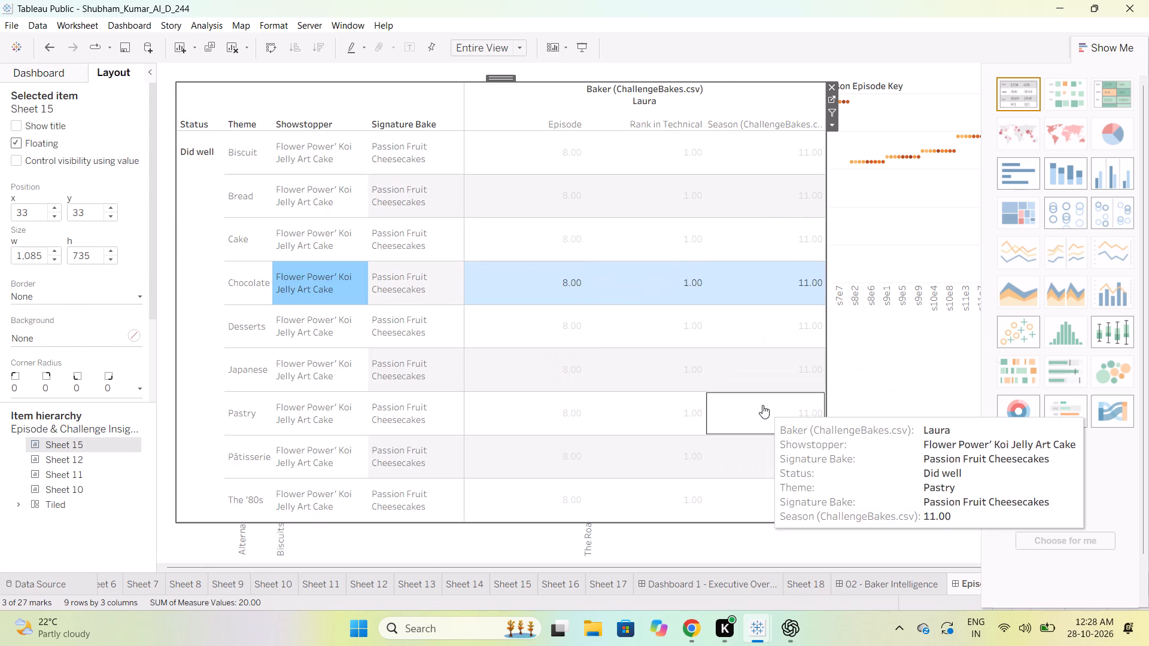
pyautogui.click(877, 427)
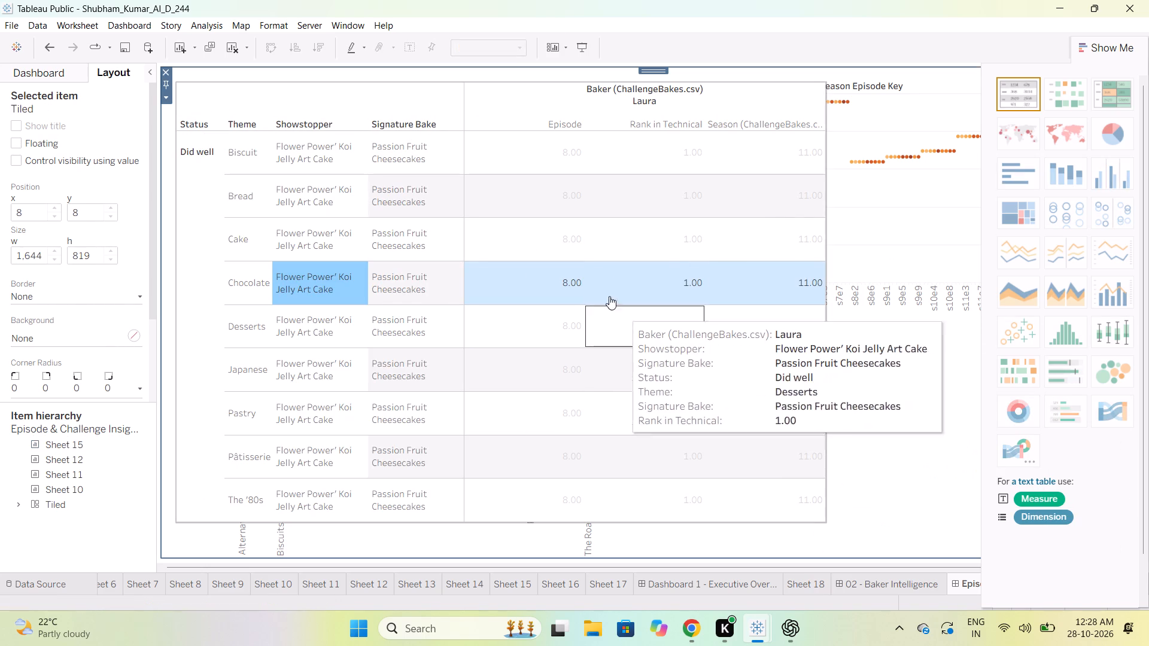
pyautogui.doubleClick(511, 278)
pyautogui.click(511, 278)
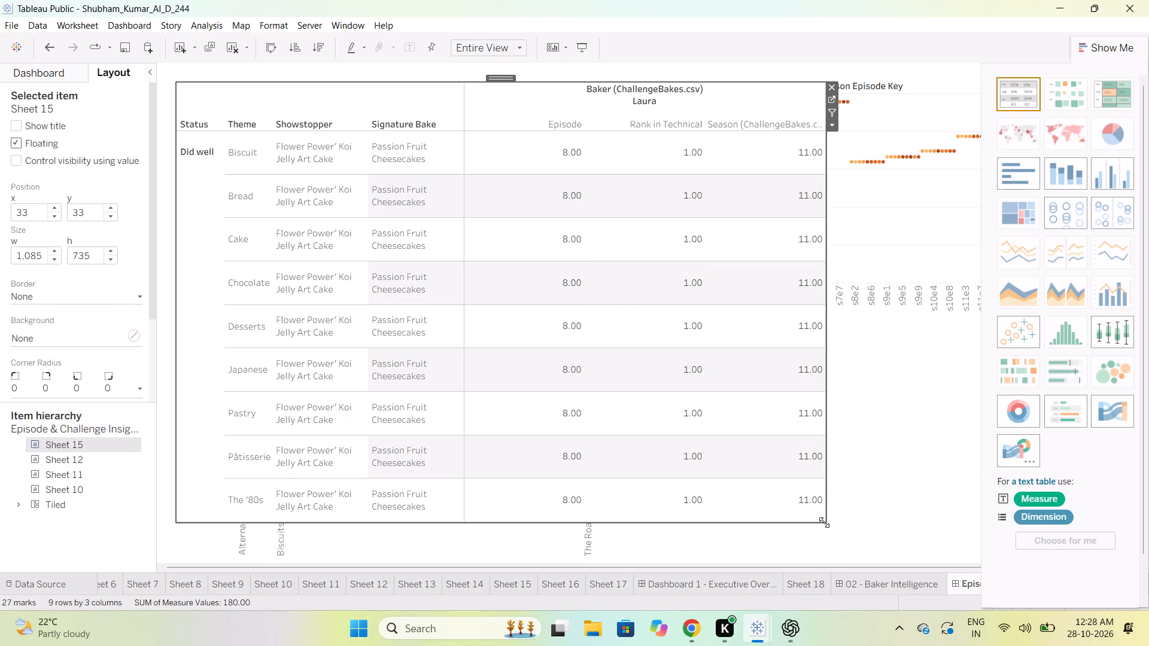
# Shrink the Bake Details table to about 633 by 443 and place it below the viewership chart at about x 803, y 425.
pyautogui.moveTo(826, 523); pyautogui.dragTo(717, 434)
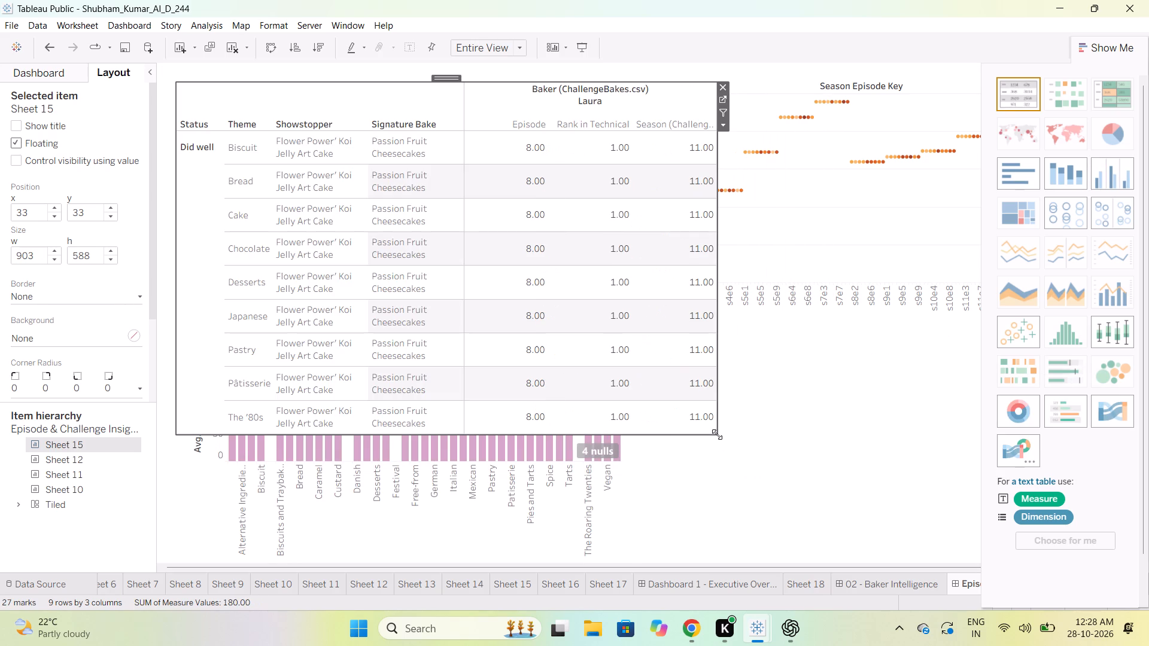
pyautogui.moveTo(717, 434); pyautogui.dragTo(637, 366)
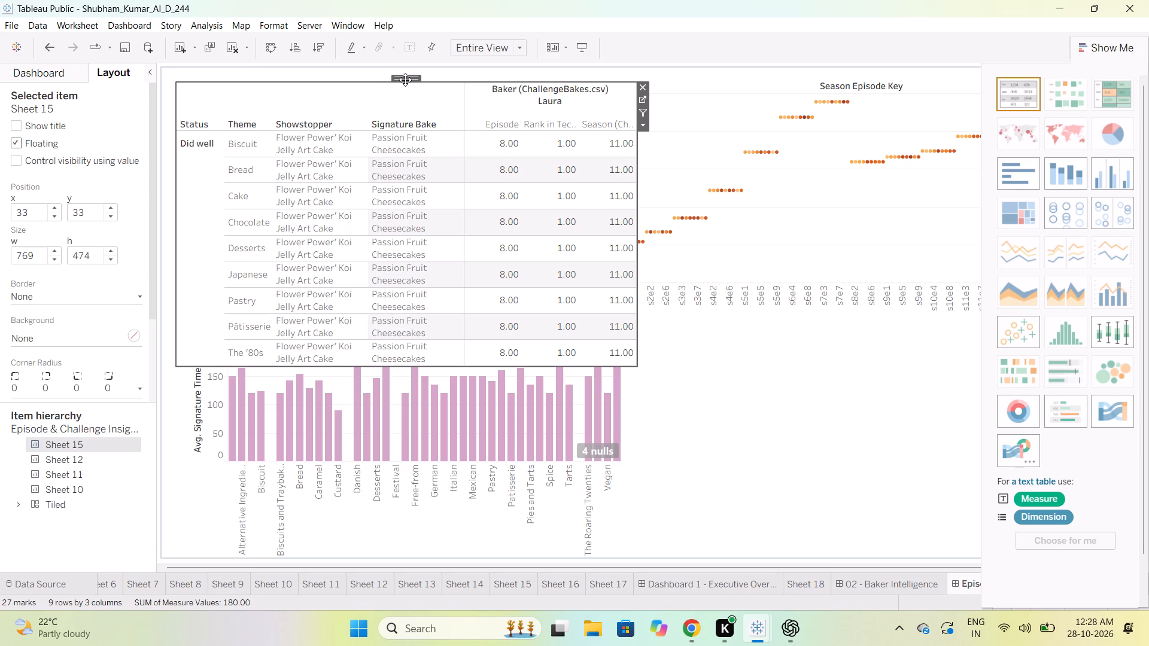
pyautogui.moveTo(405, 80); pyautogui.dragTo(777, 297)
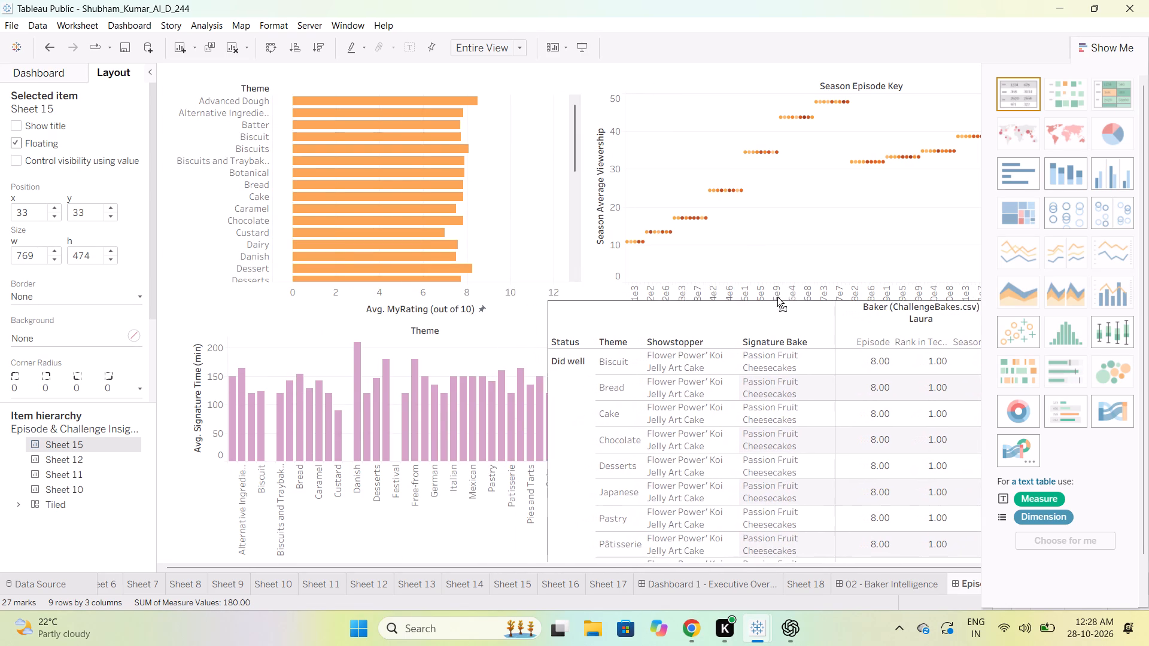
pyautogui.moveTo(777, 297); pyautogui.dragTo(785, 295)
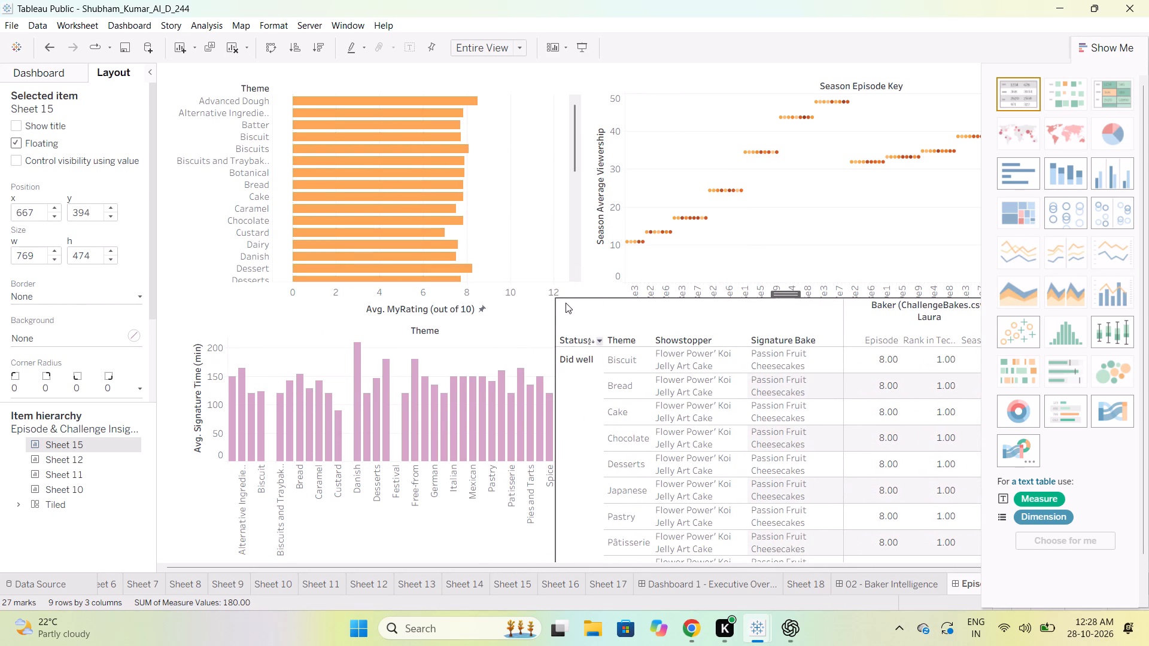
pyautogui.moveTo(558, 297); pyautogui.dragTo(623, 331)
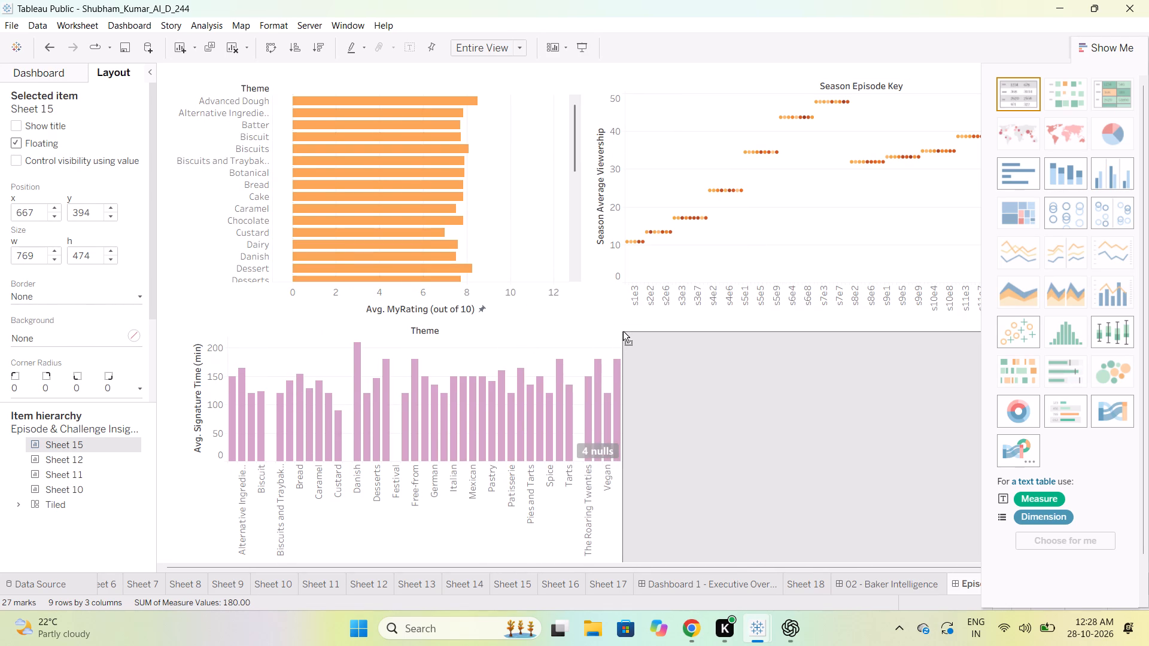
pyautogui.moveTo(623, 331); pyautogui.dragTo(637, 317)
# Narrow the Sheet 12 signature time chart to about 591 by 388, with its top edge at about y 438.
pyautogui.click(566, 347)
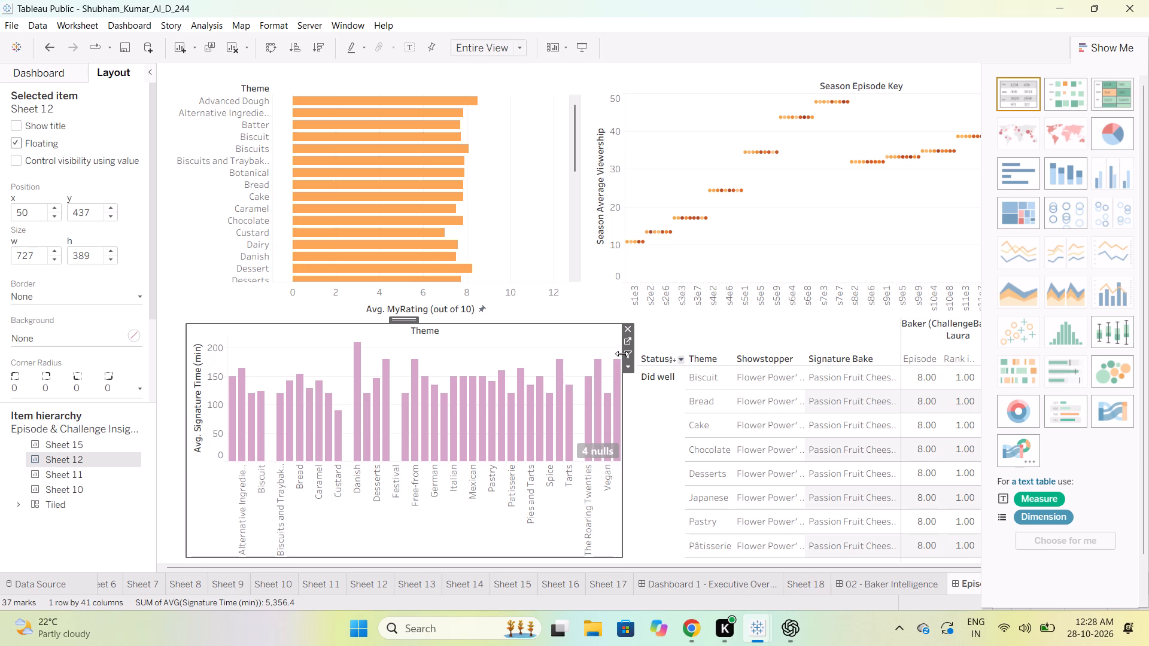
pyautogui.moveTo(624, 321); pyautogui.dragTo(562, 318)
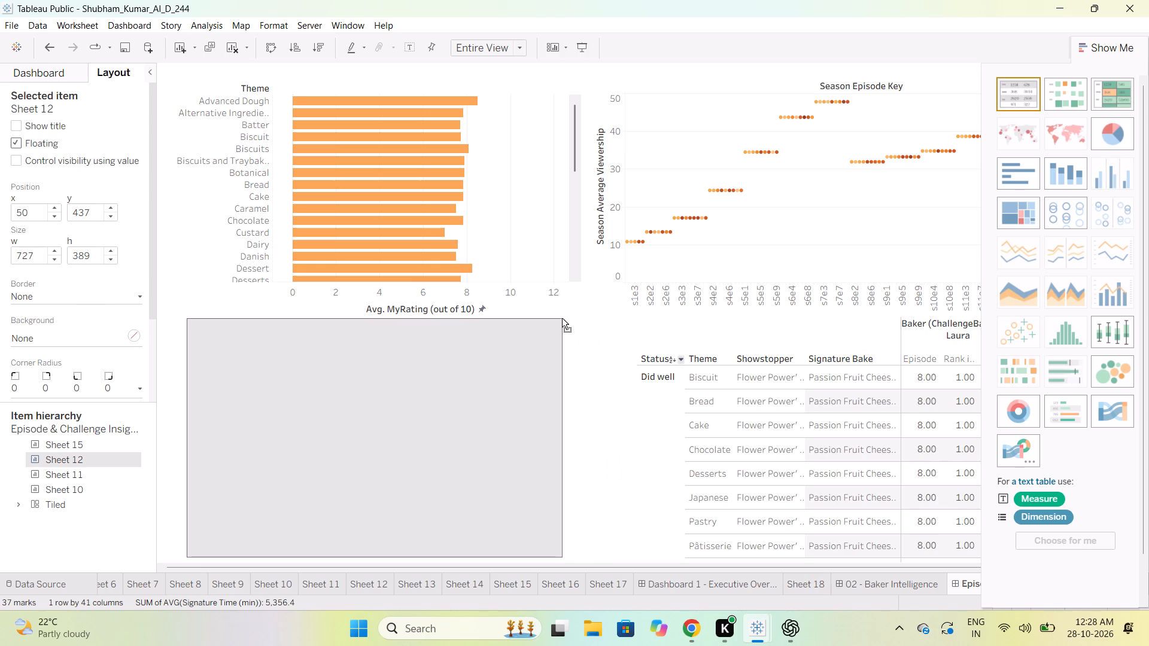
pyautogui.moveTo(562, 318); pyautogui.dragTo(557, 318)
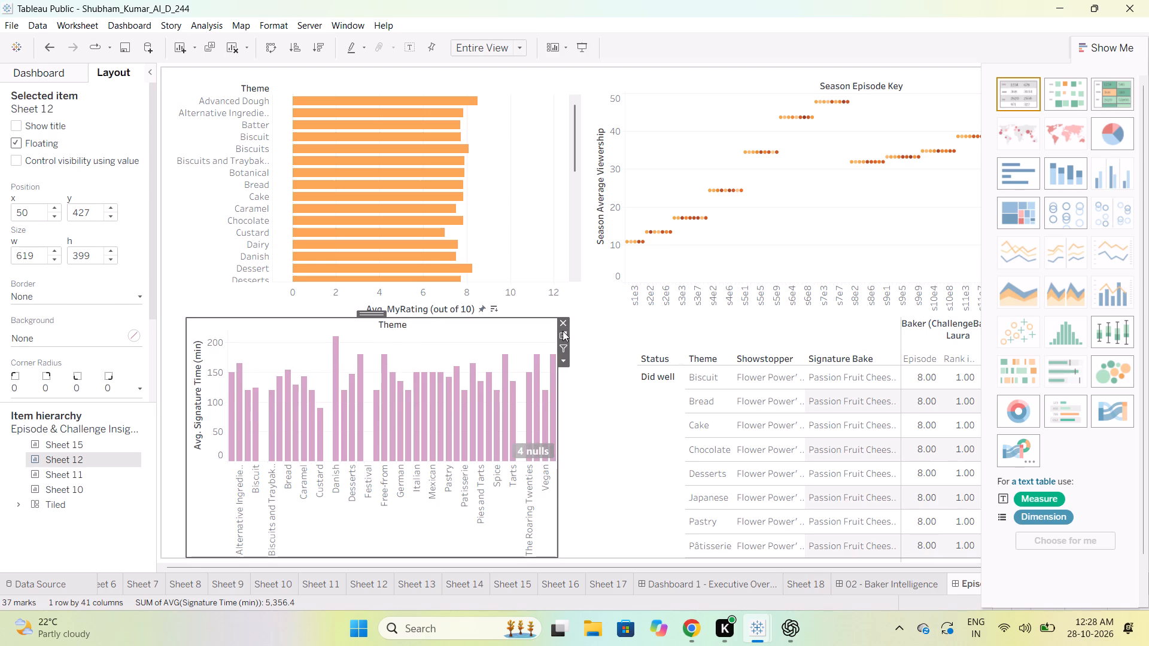
pyautogui.moveTo(557, 320); pyautogui.dragTo(540, 325)
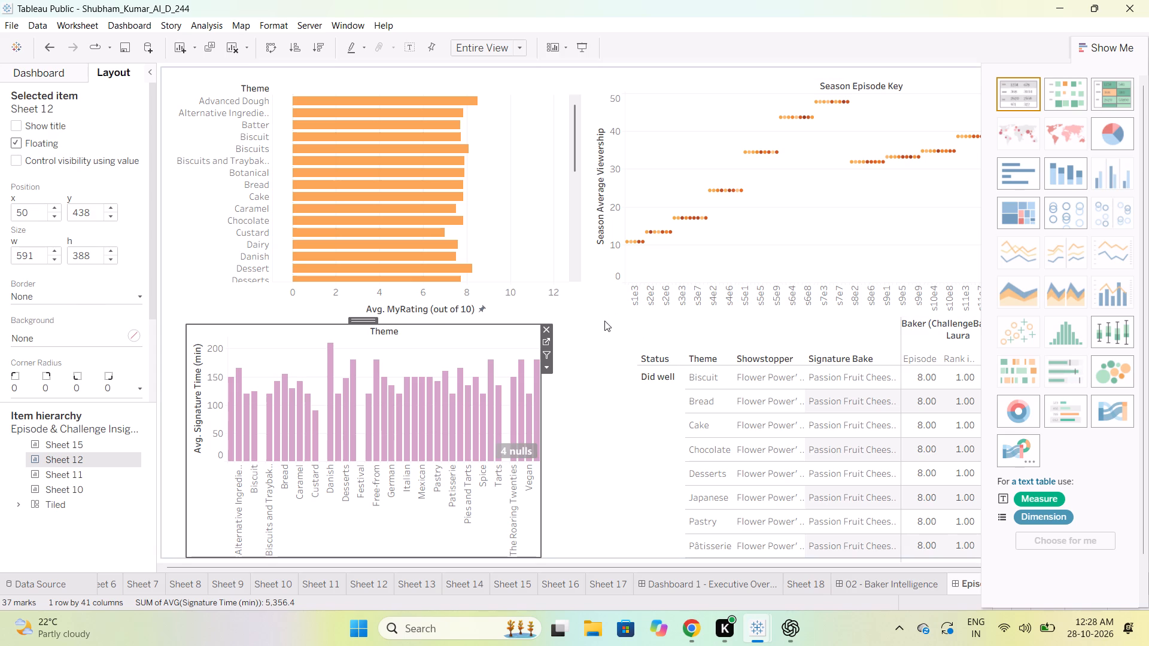
# Reduce the height of the Sheet 11 season viewership chart to about 329.
pyautogui.click(613, 291)
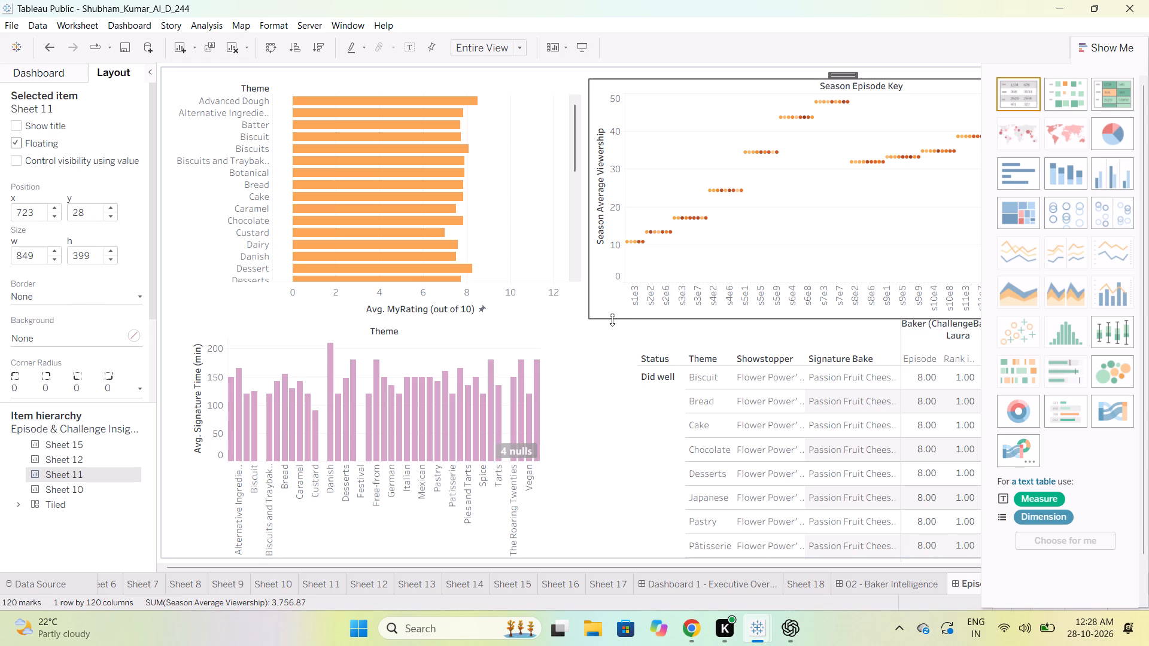
pyautogui.moveTo(612, 319); pyautogui.dragTo(613, 276)
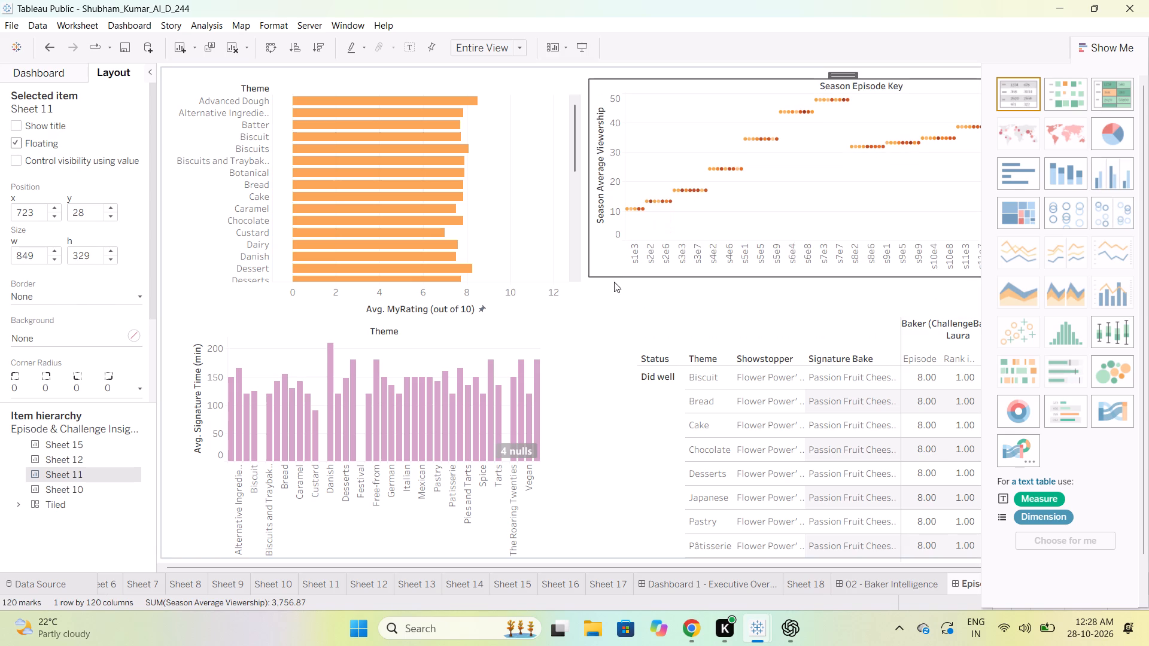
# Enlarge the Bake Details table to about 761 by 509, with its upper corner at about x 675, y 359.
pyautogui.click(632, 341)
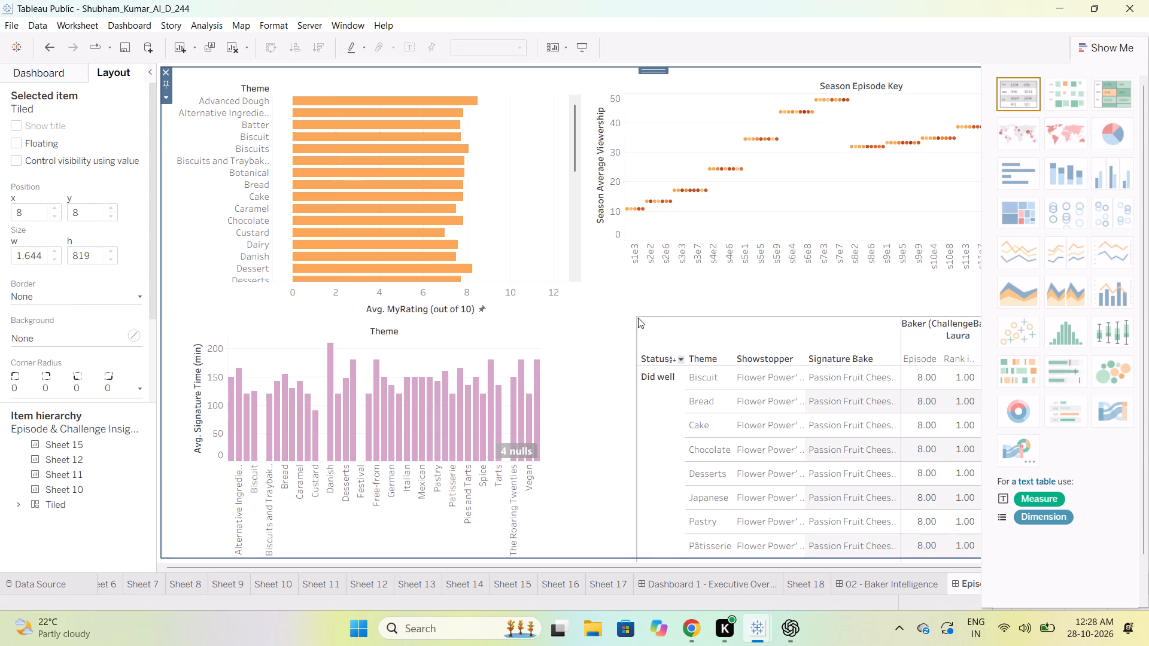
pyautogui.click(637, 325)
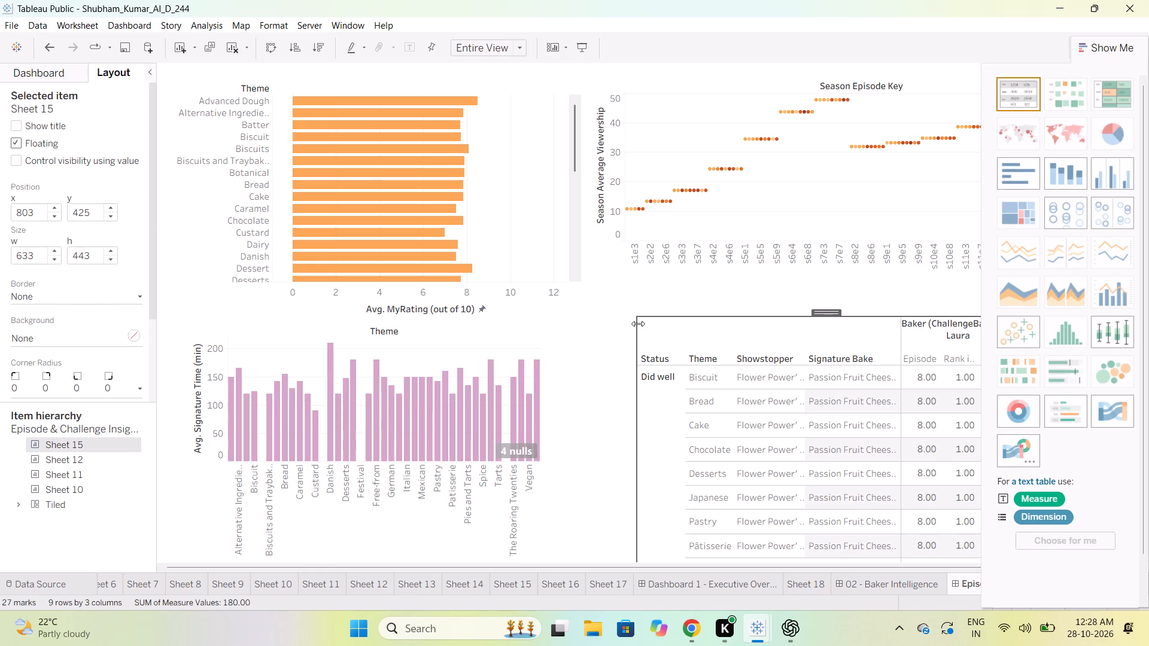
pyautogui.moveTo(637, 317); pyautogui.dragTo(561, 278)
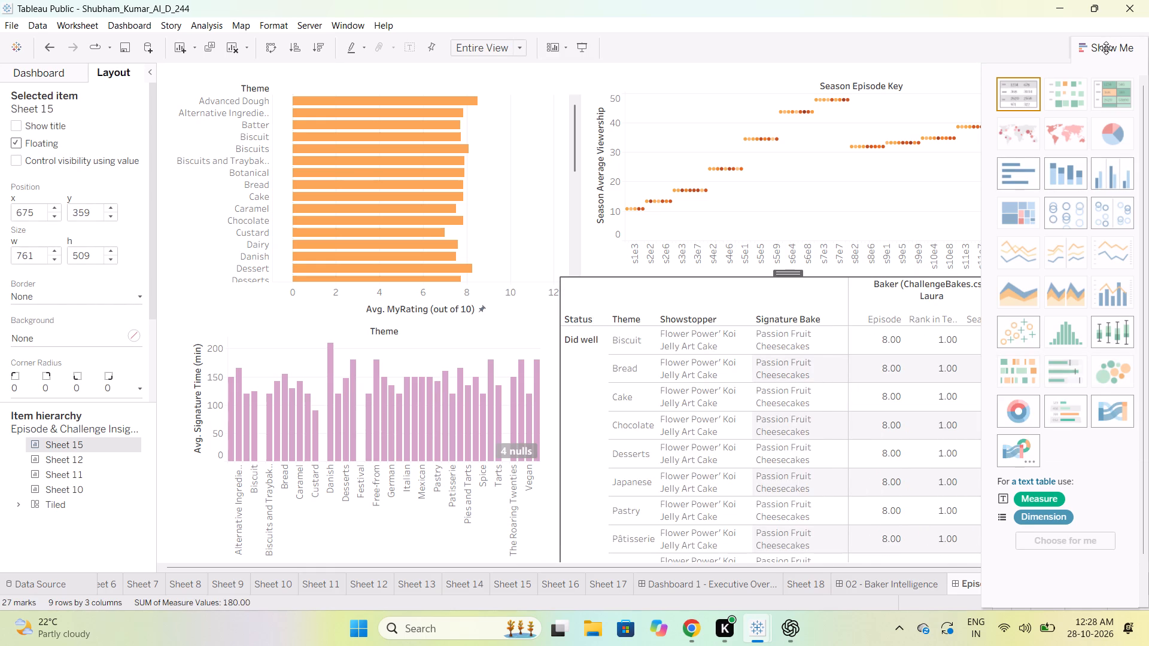
# Hide the Show Me chart suggestions to uncover the full dashboard.
pyautogui.click(1106, 48)
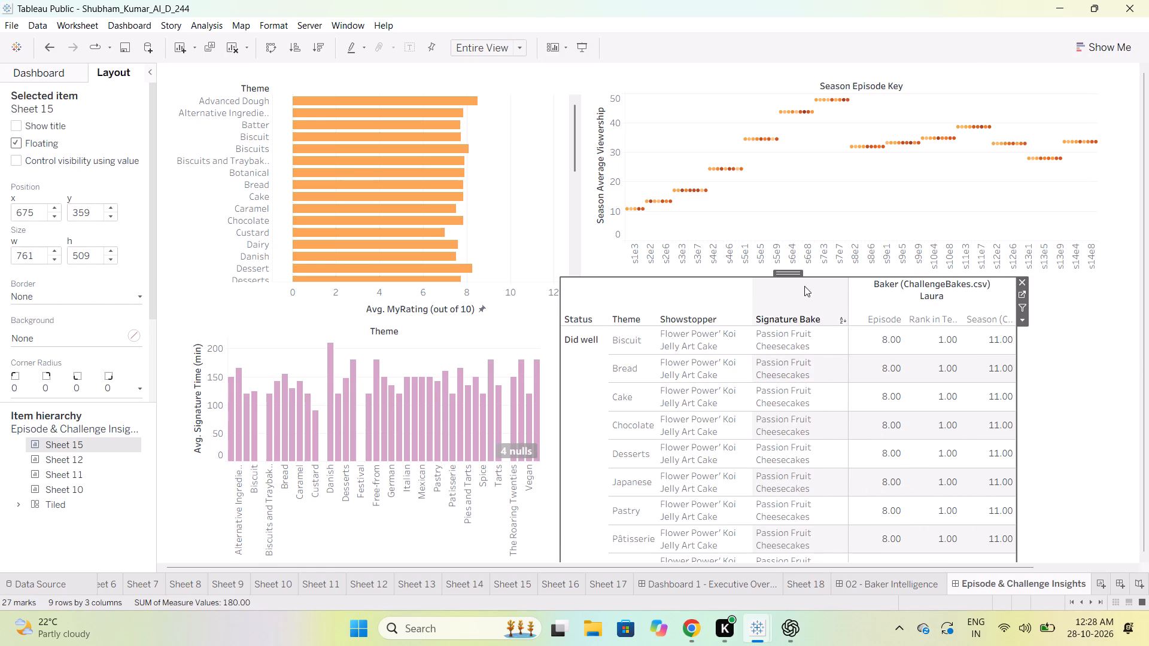
# Fit the Bake Details table below the viewership chart at about x 676, y 425, sized about 963 by 407.
pyautogui.scroll(-3, 819, 296)
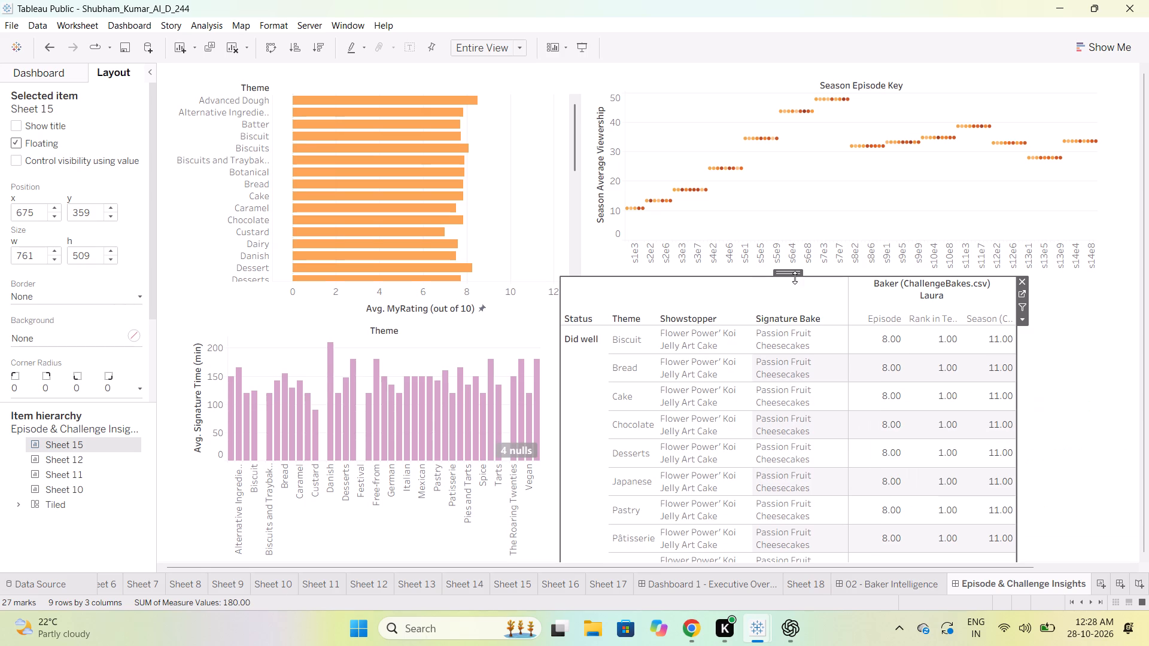
pyautogui.moveTo(788, 270); pyautogui.dragTo(792, 136)
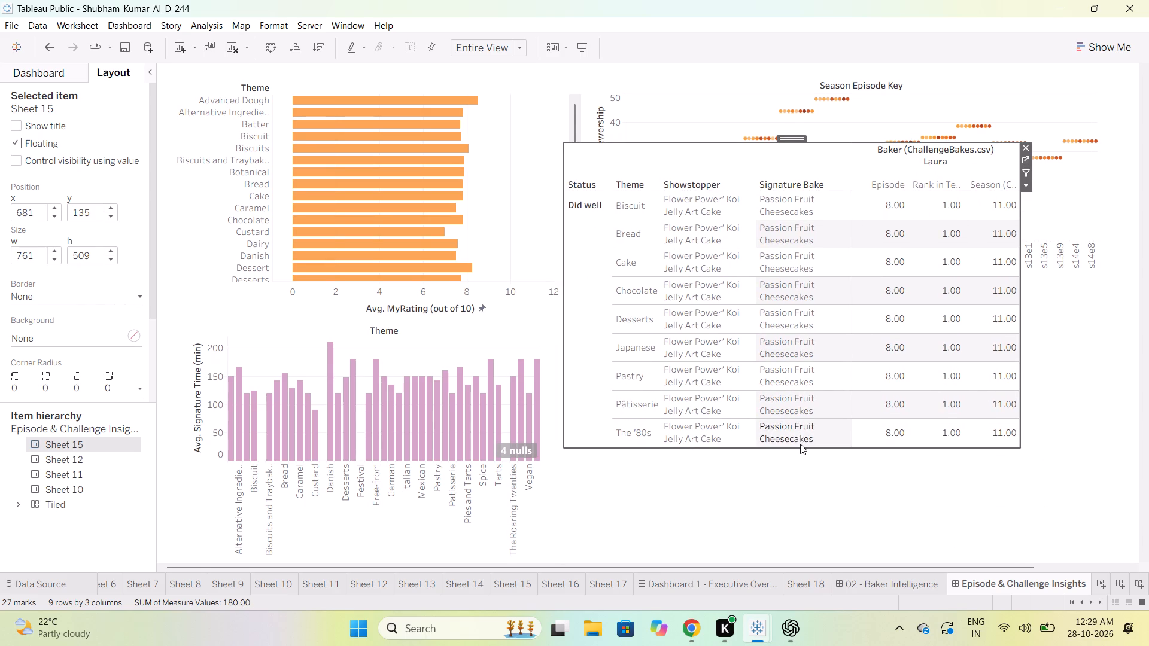
pyautogui.moveTo(800, 449); pyautogui.dragTo(798, 418)
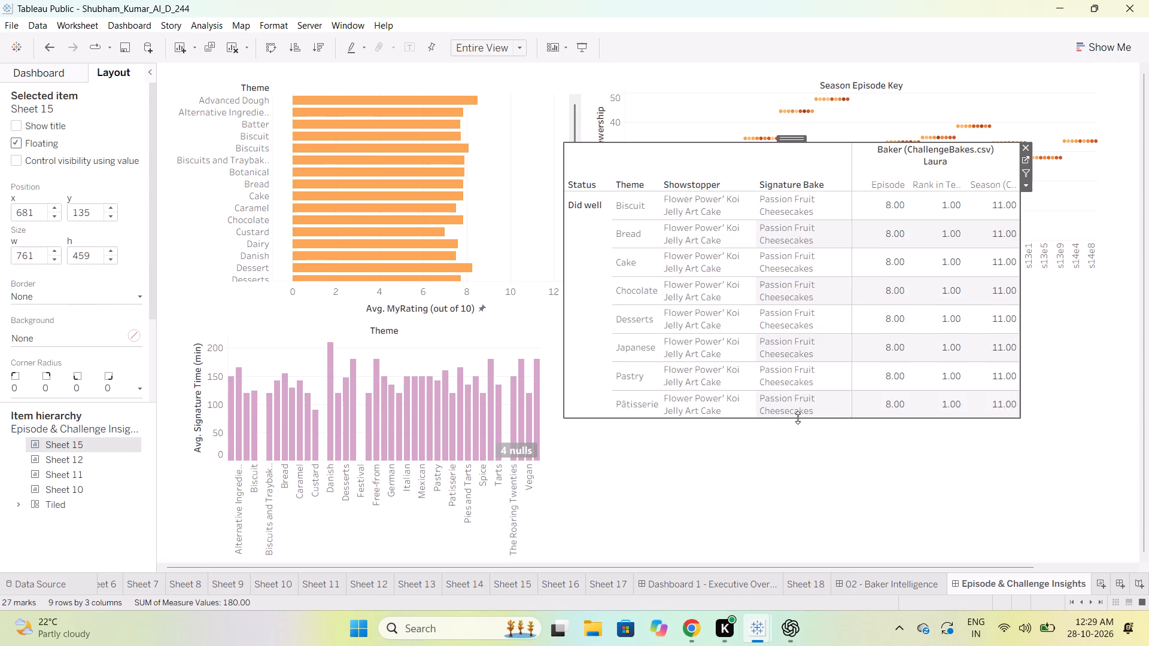
pyautogui.moveTo(792, 141); pyautogui.dragTo(836, 291)
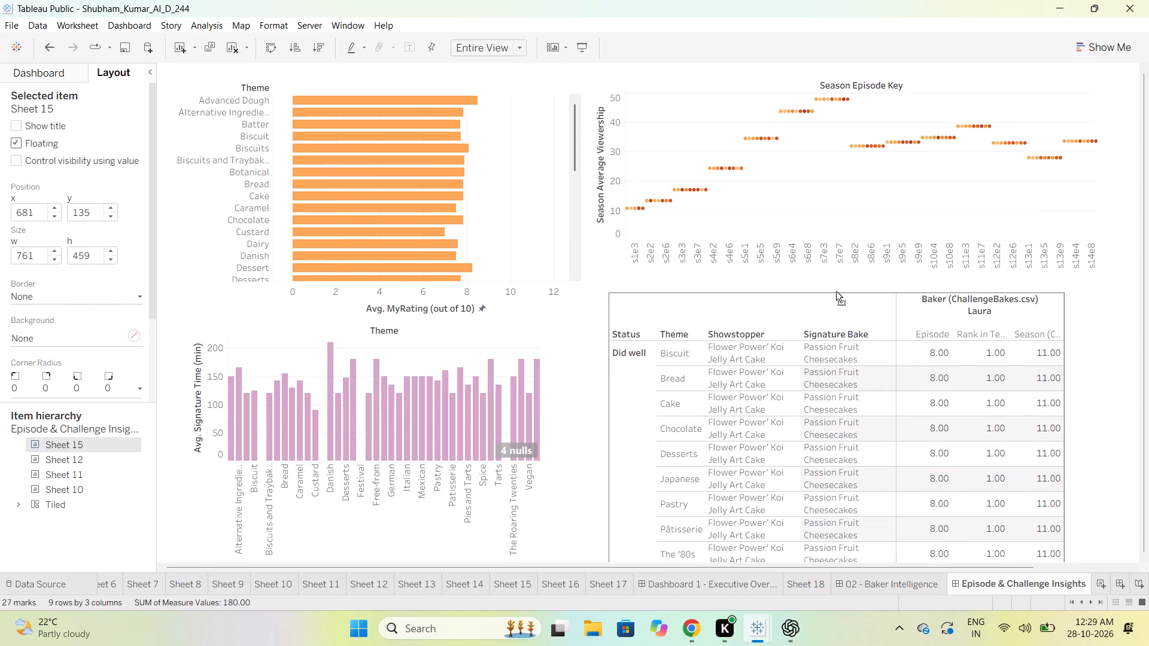
pyautogui.moveTo(836, 291); pyautogui.dragTo(802, 284)
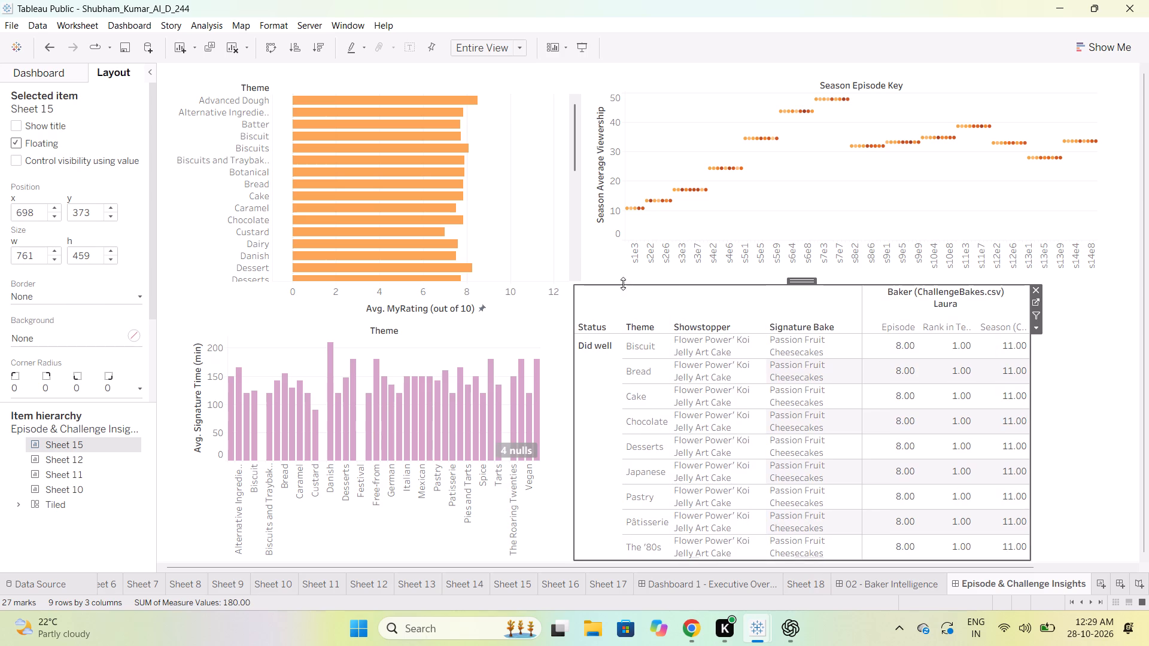
pyautogui.moveTo(572, 289); pyautogui.dragTo(565, 309)
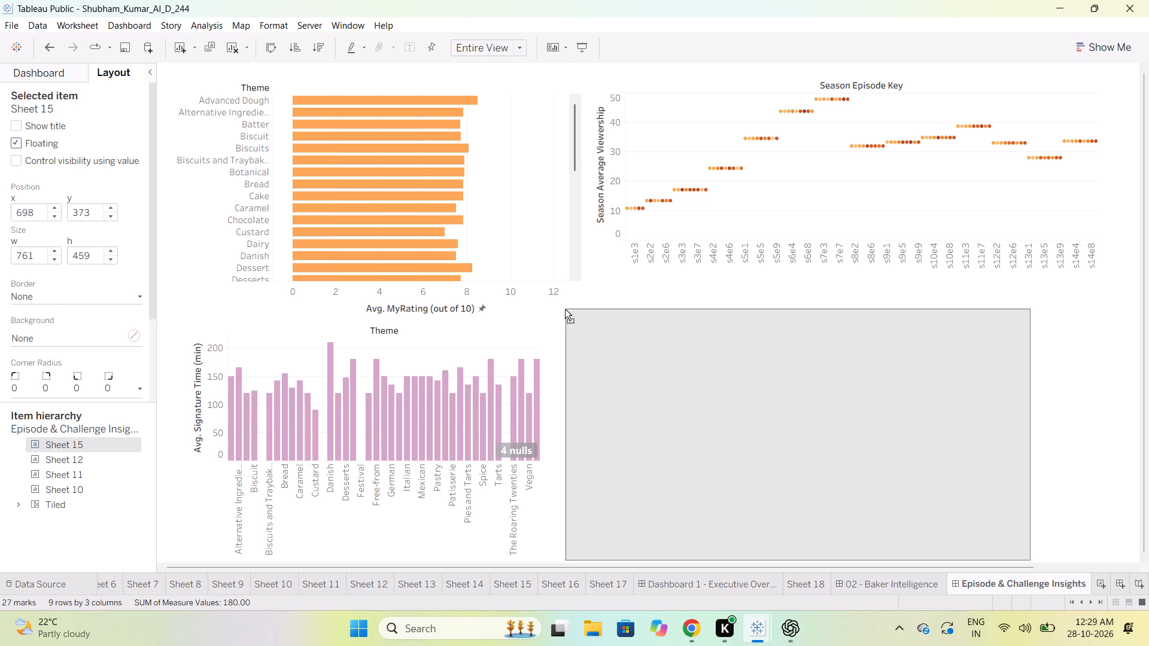
pyautogui.moveTo(565, 309); pyautogui.dragTo(561, 316)
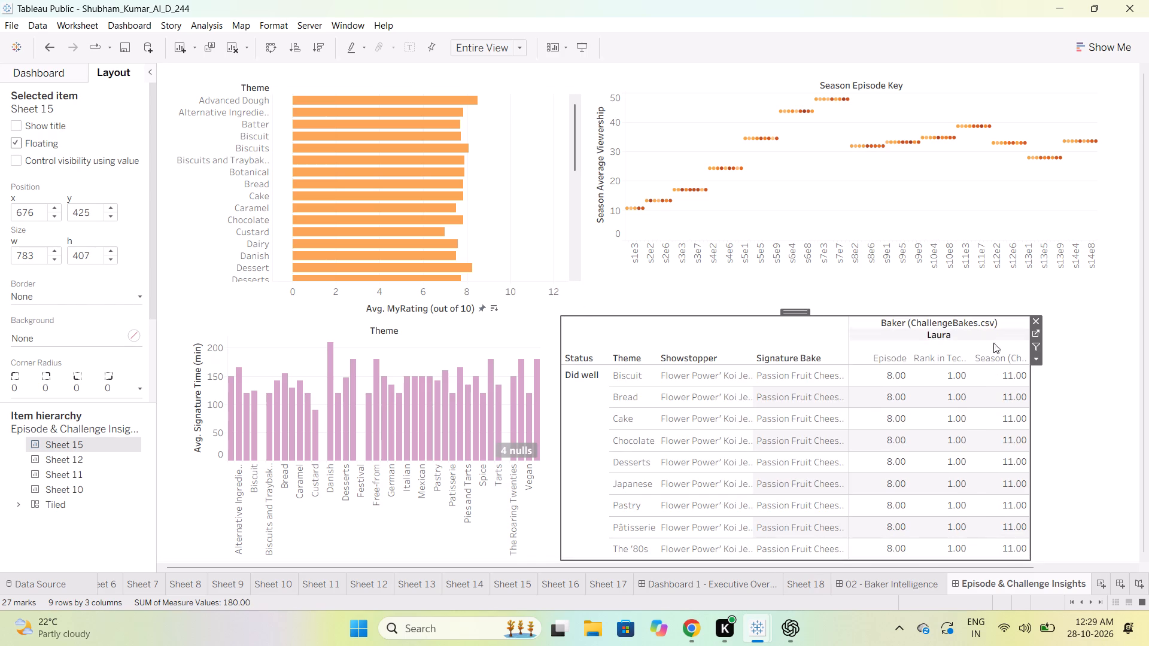
pyautogui.moveTo(1031, 416); pyautogui.dragTo(1059, 412)
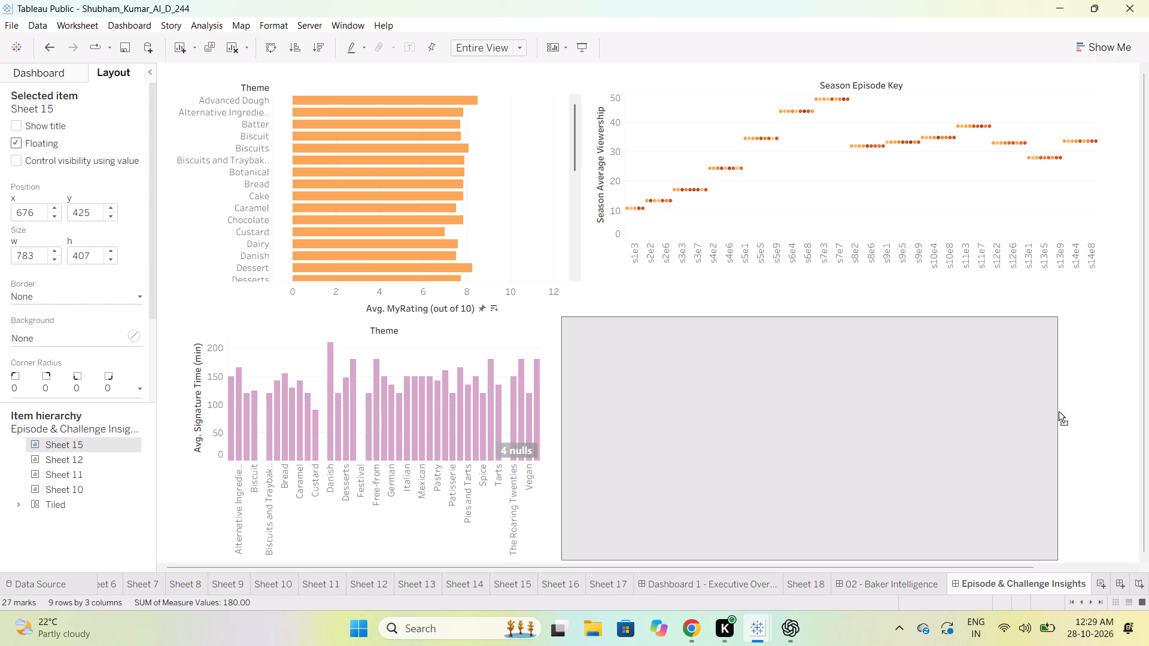
pyautogui.moveTo(1059, 412); pyautogui.dragTo(1138, 403)
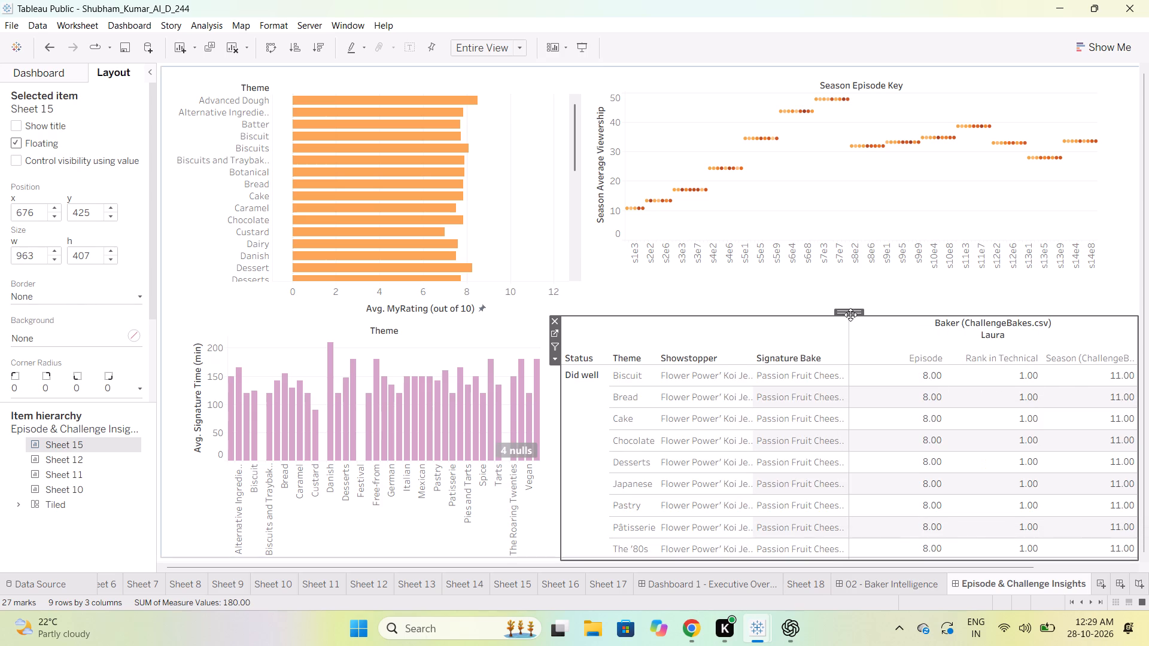
# Extend the Bake Details table upward to about y 357, making it about 475 high, just below the viewership chart.
pyautogui.moveTo(850, 315); pyautogui.dragTo(847, 282)
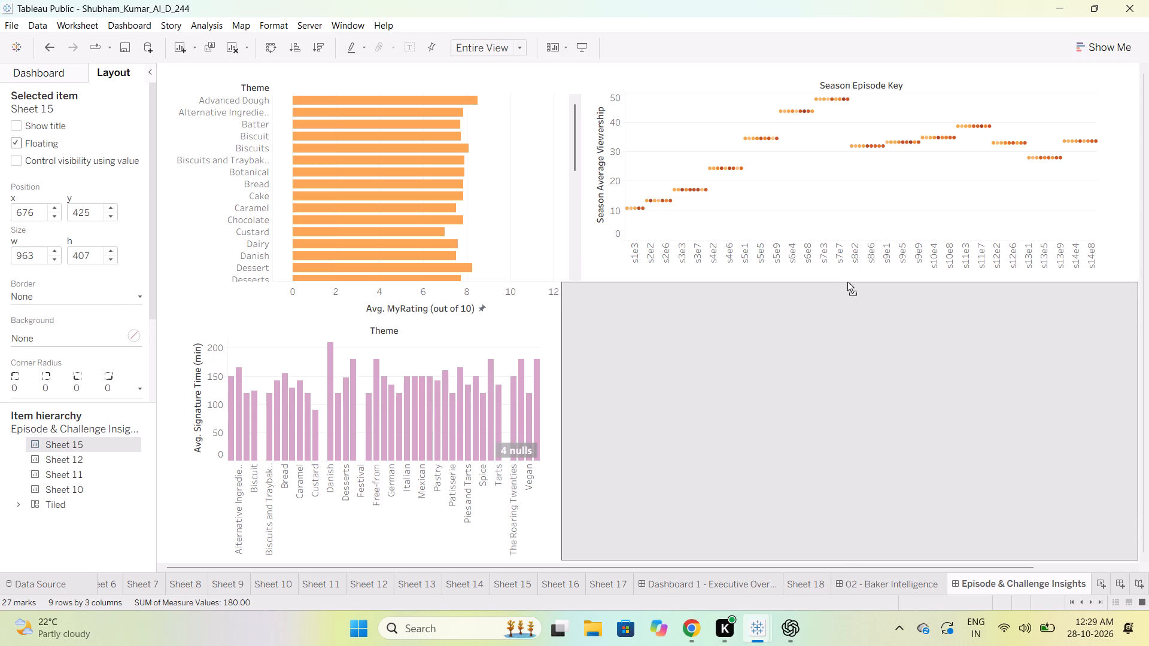
pyautogui.moveTo(847, 282); pyautogui.dragTo(847, 276)
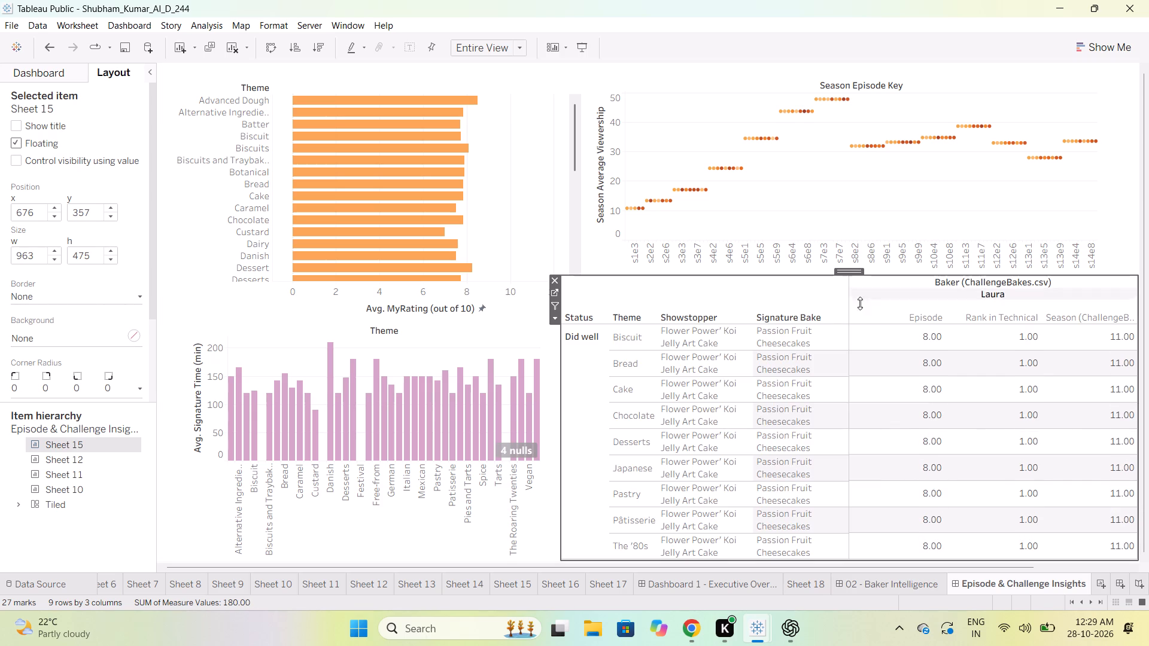
pyautogui.click(1109, 211)
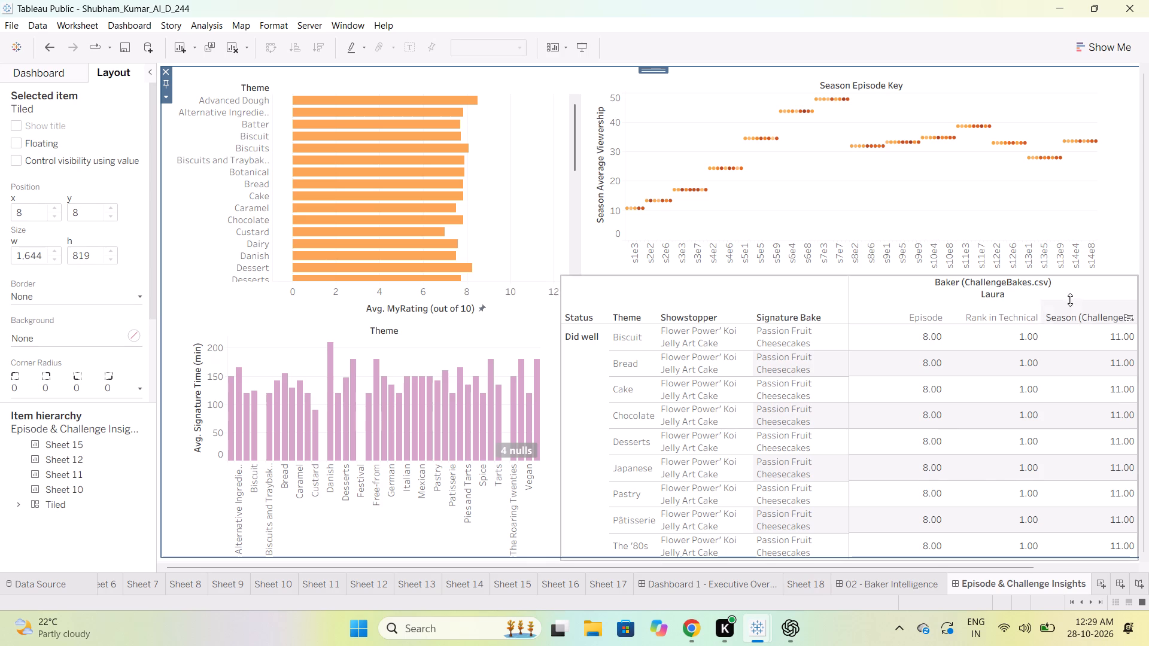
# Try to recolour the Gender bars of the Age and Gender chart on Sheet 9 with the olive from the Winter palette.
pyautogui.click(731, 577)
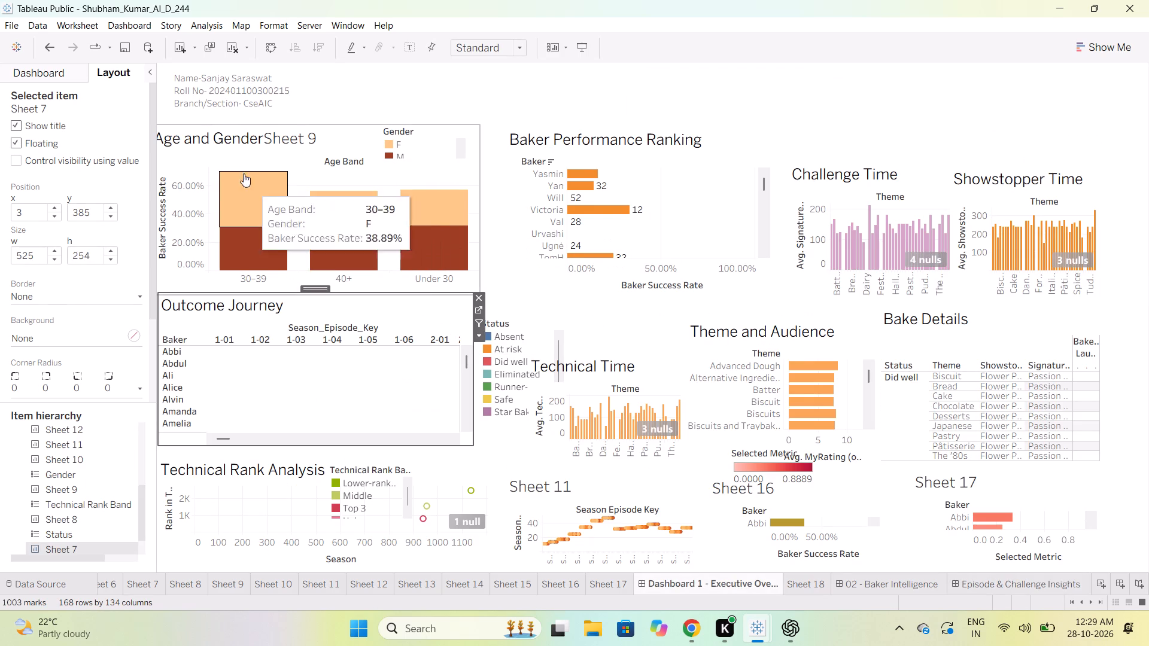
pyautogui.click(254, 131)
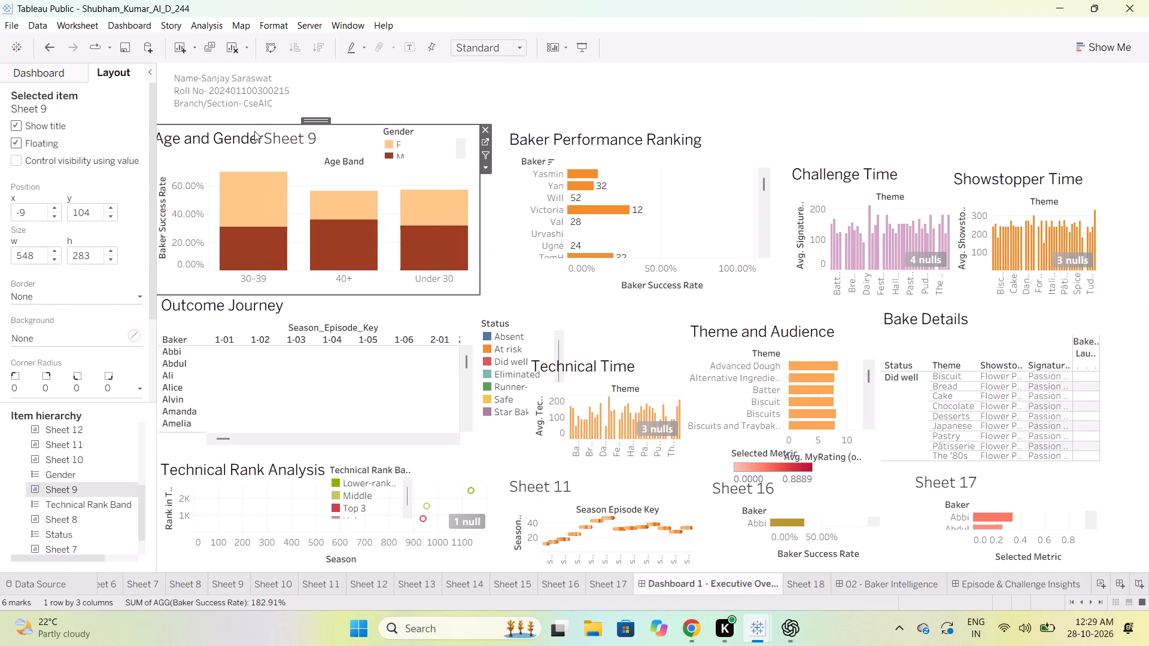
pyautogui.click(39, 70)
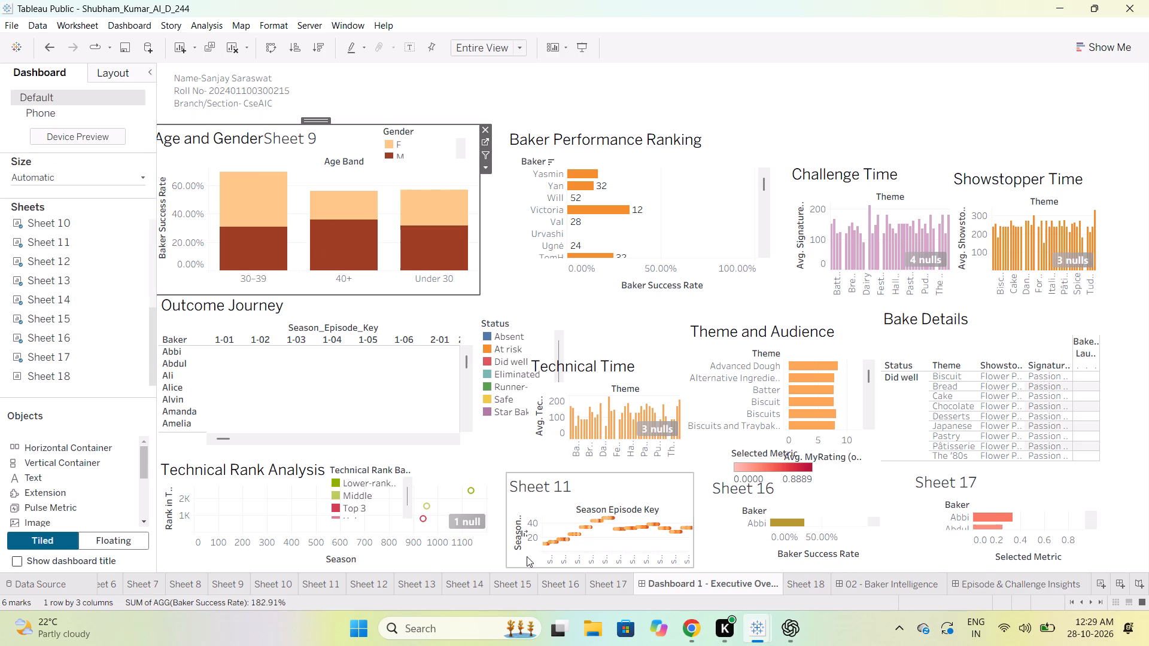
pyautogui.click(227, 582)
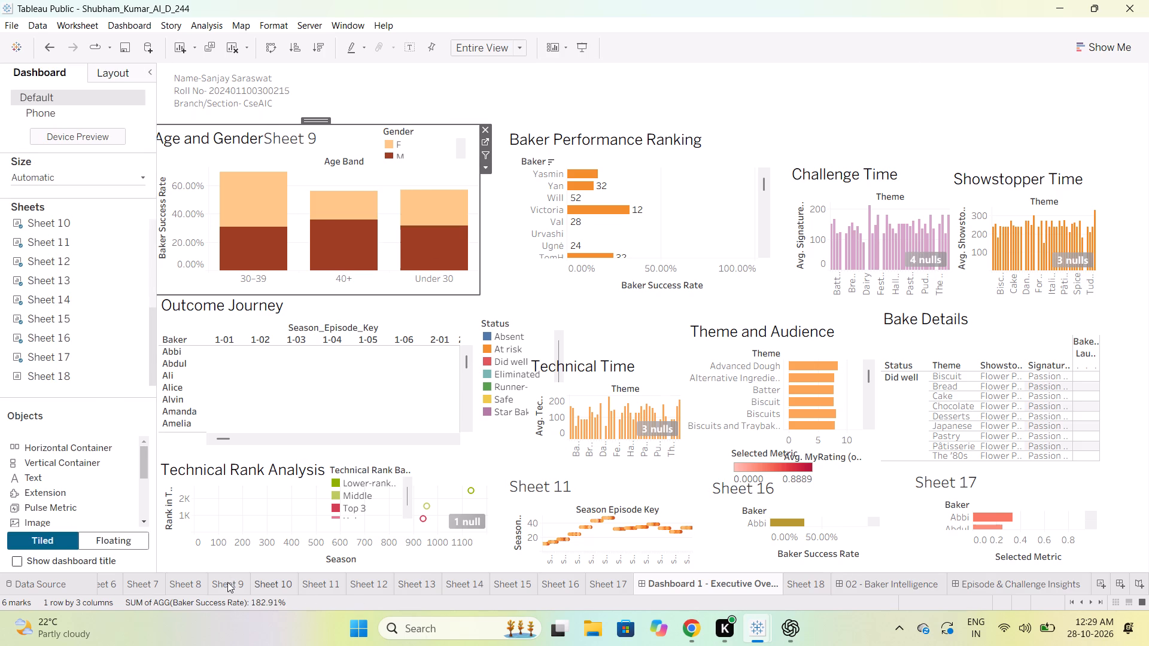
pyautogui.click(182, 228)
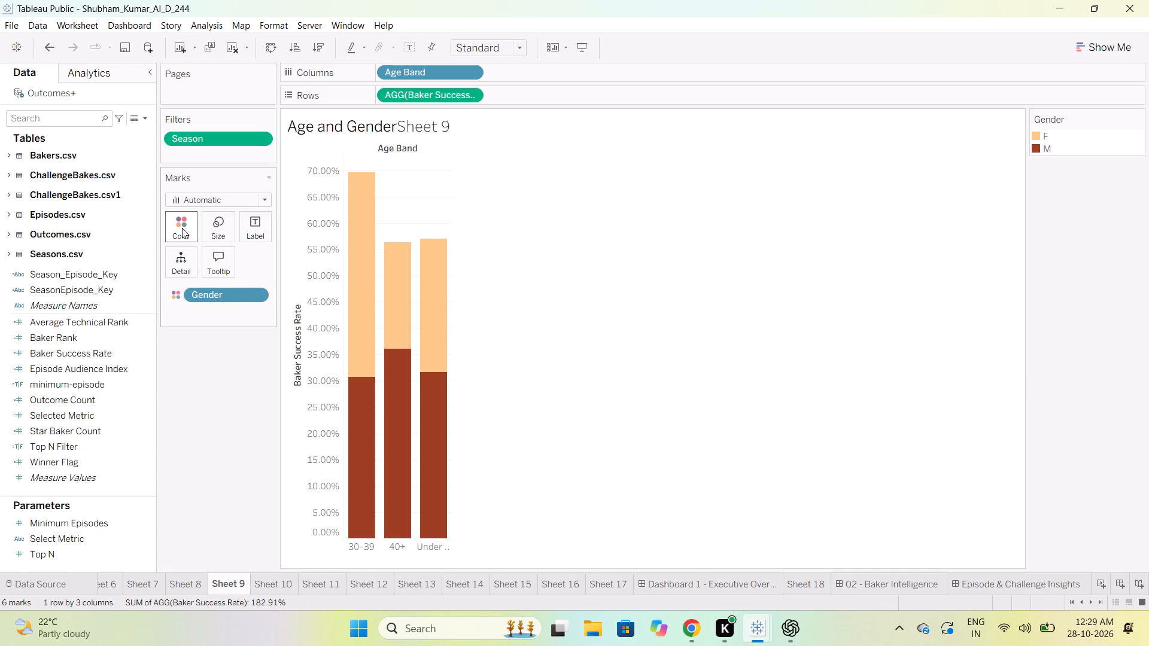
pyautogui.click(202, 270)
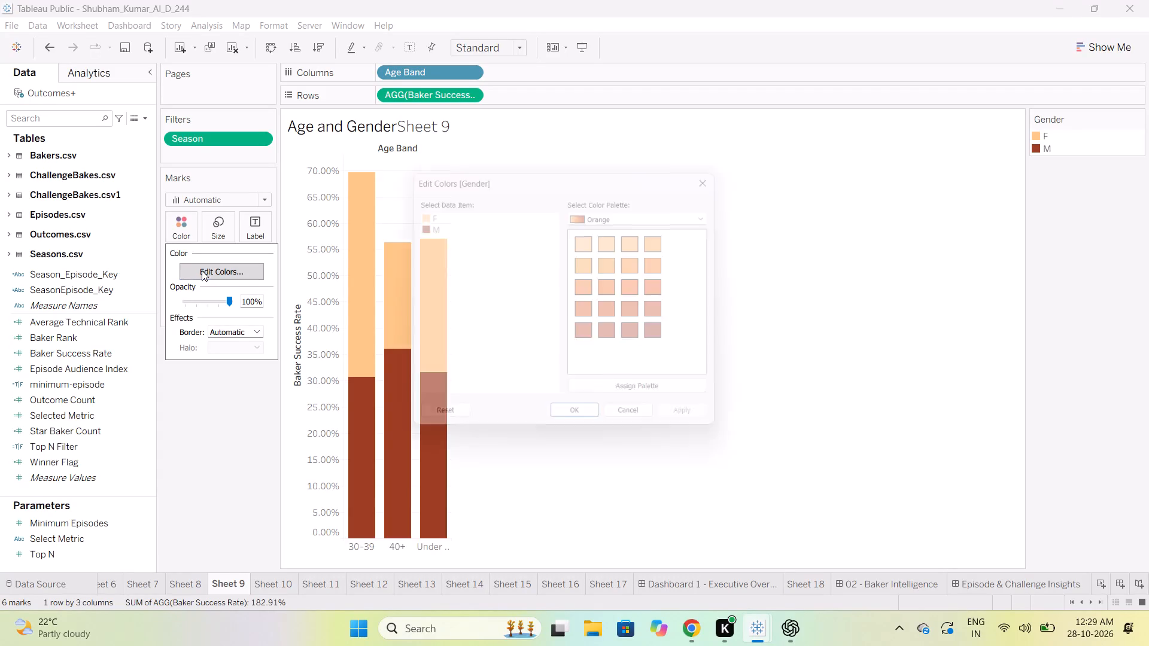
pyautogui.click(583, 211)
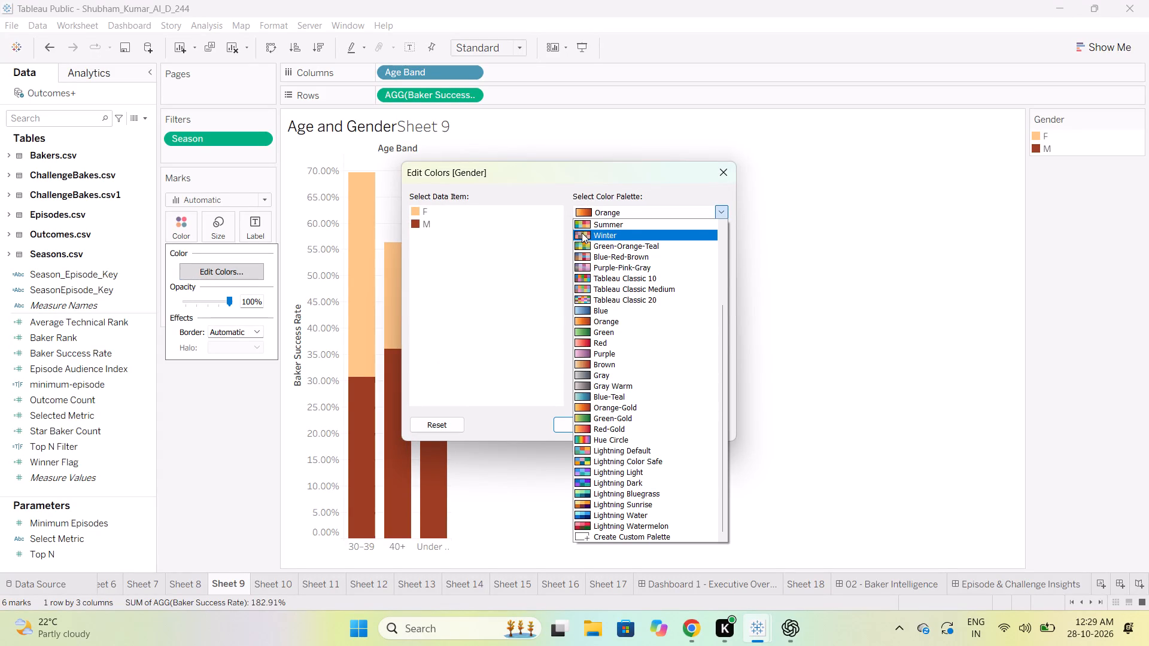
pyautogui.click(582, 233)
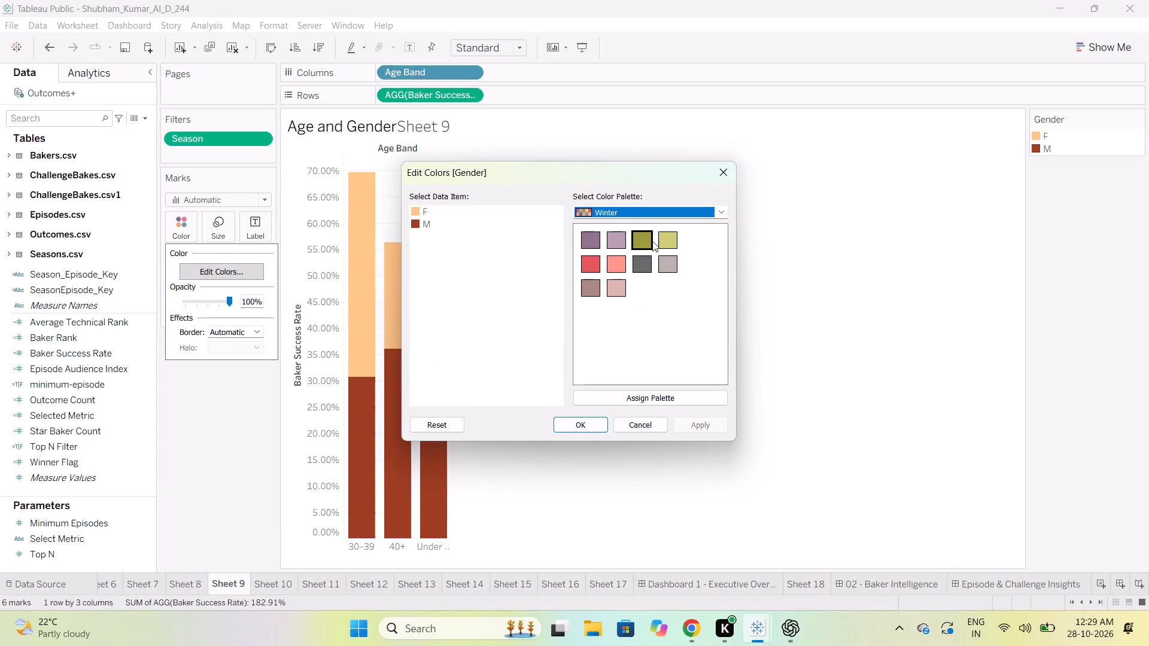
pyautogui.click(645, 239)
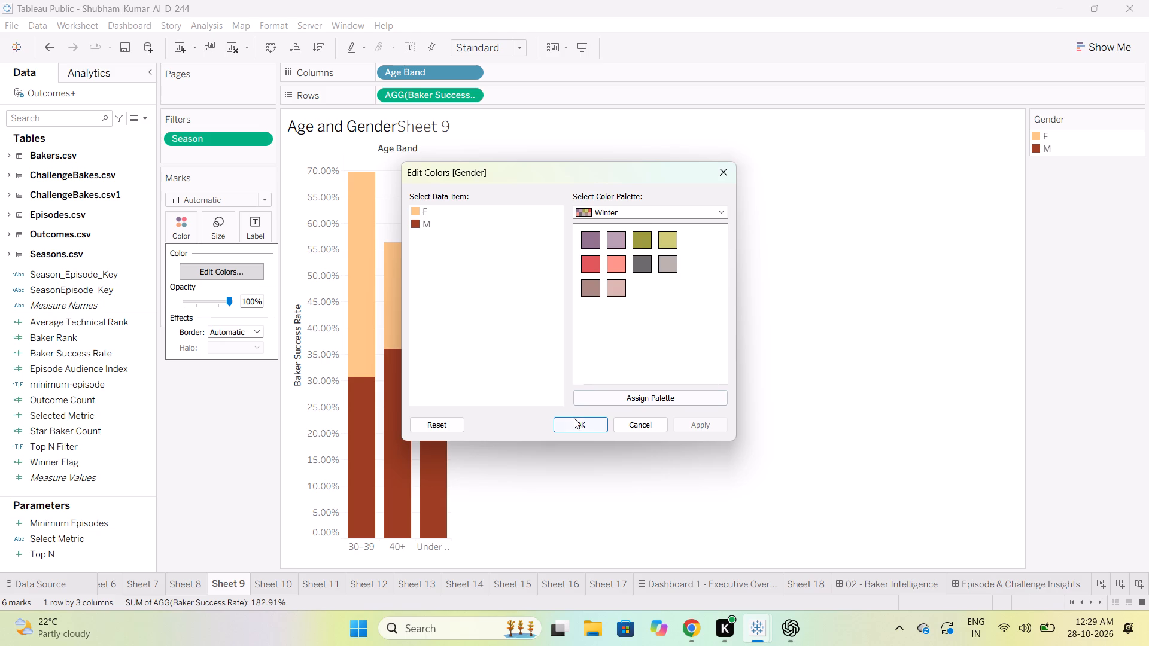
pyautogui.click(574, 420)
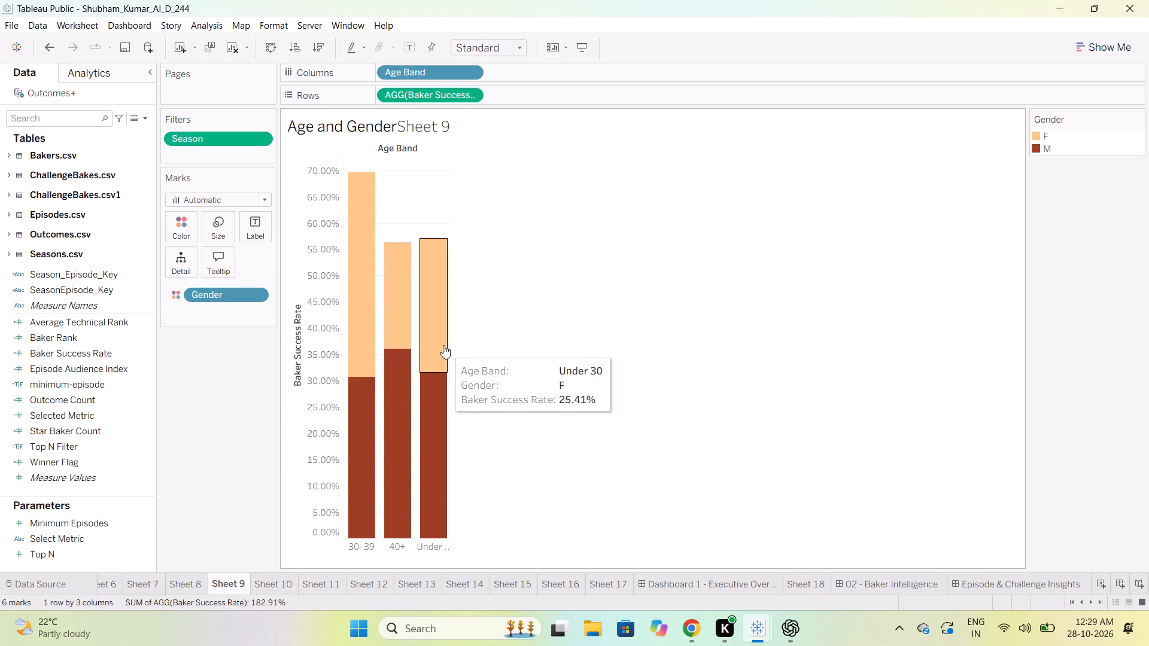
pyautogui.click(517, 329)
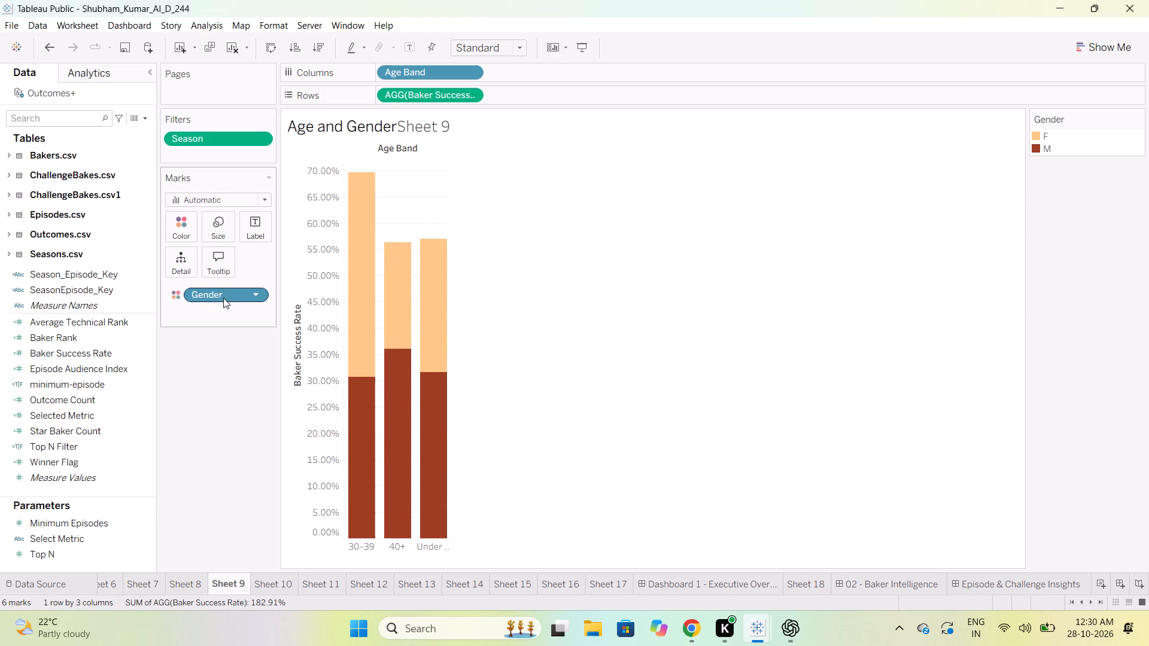
# Assign the Blue-Teal palette to Gender in the Age and Gender chart on Sheet 9.
pyautogui.click(178, 220)
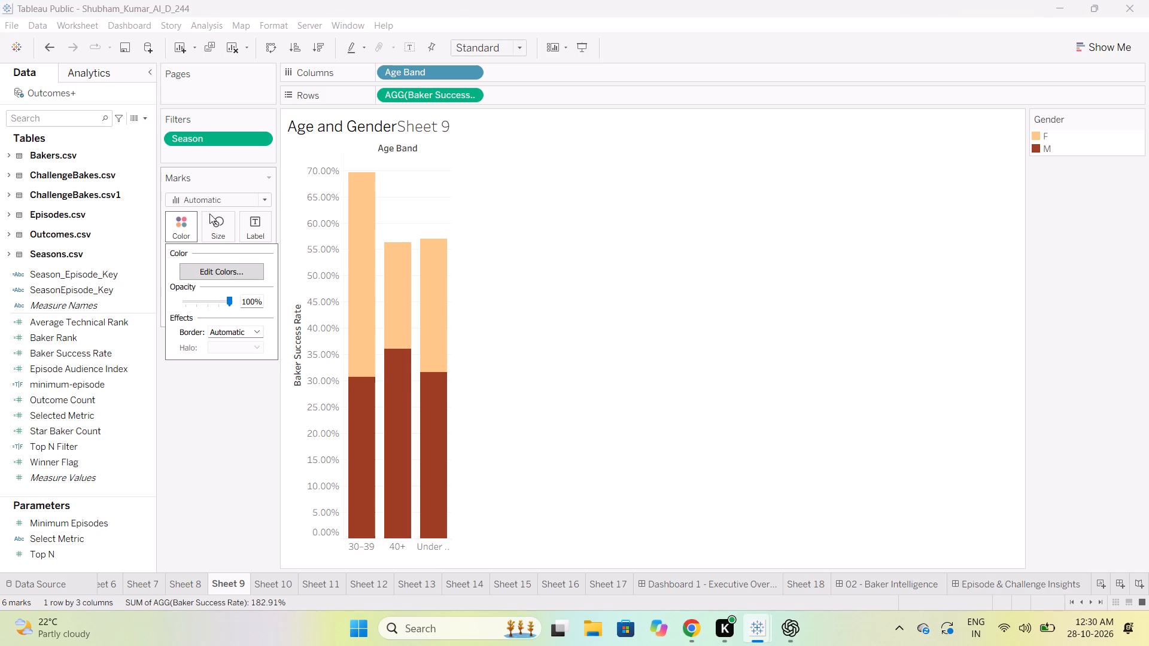
pyautogui.click(240, 268)
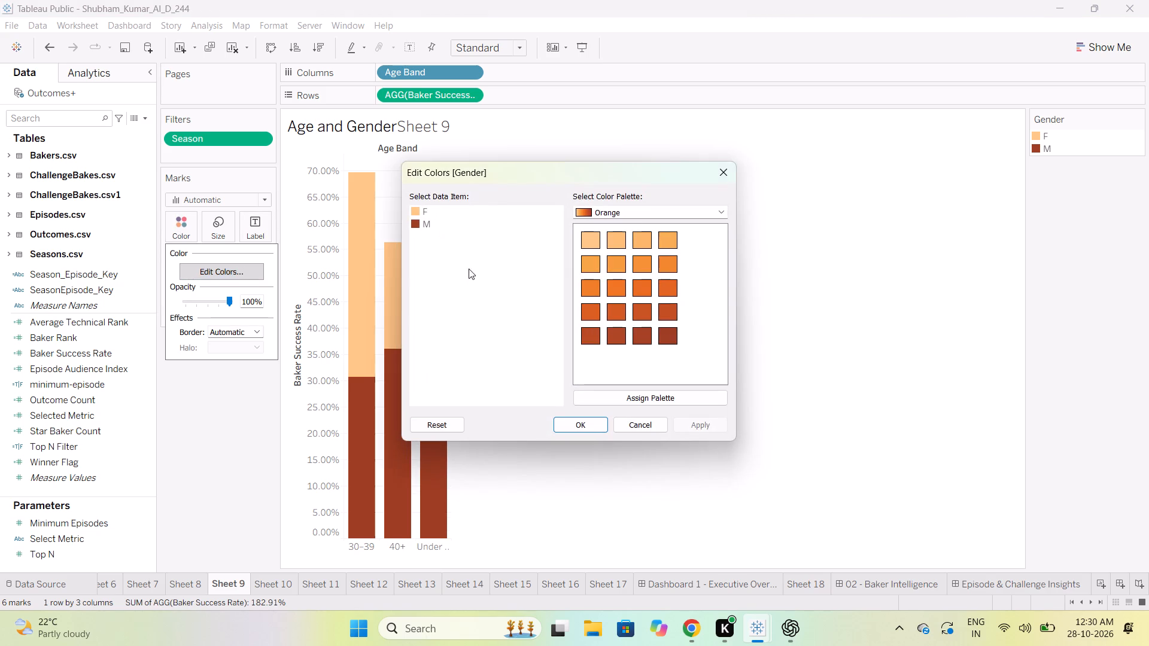
pyautogui.click(692, 212)
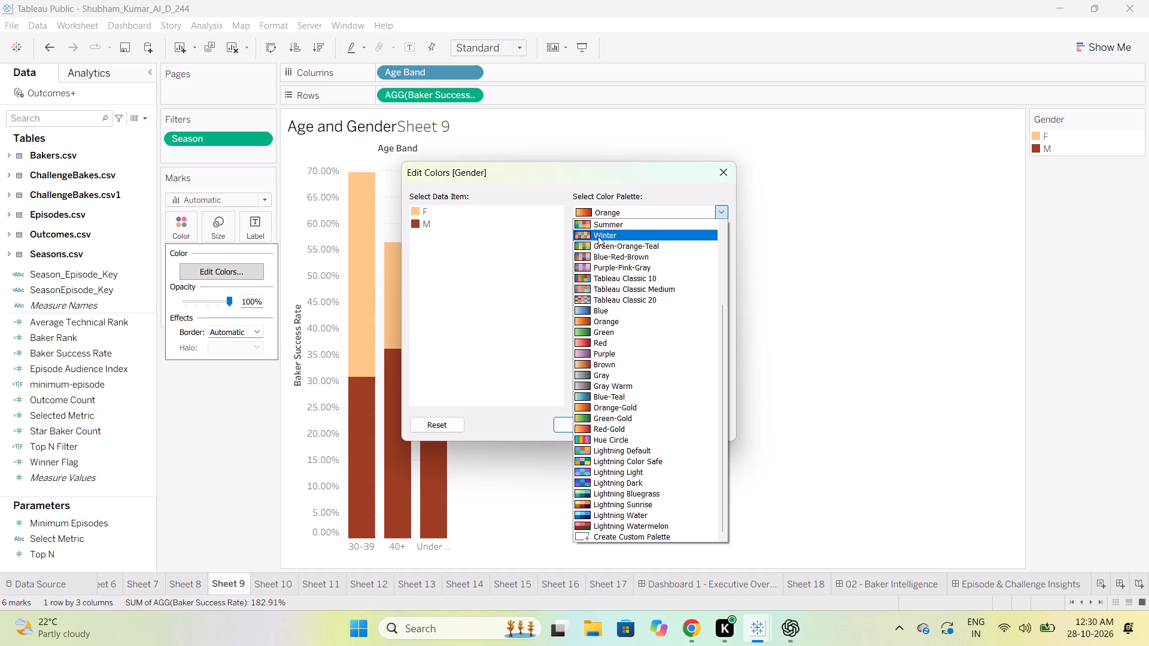
pyautogui.click(585, 397)
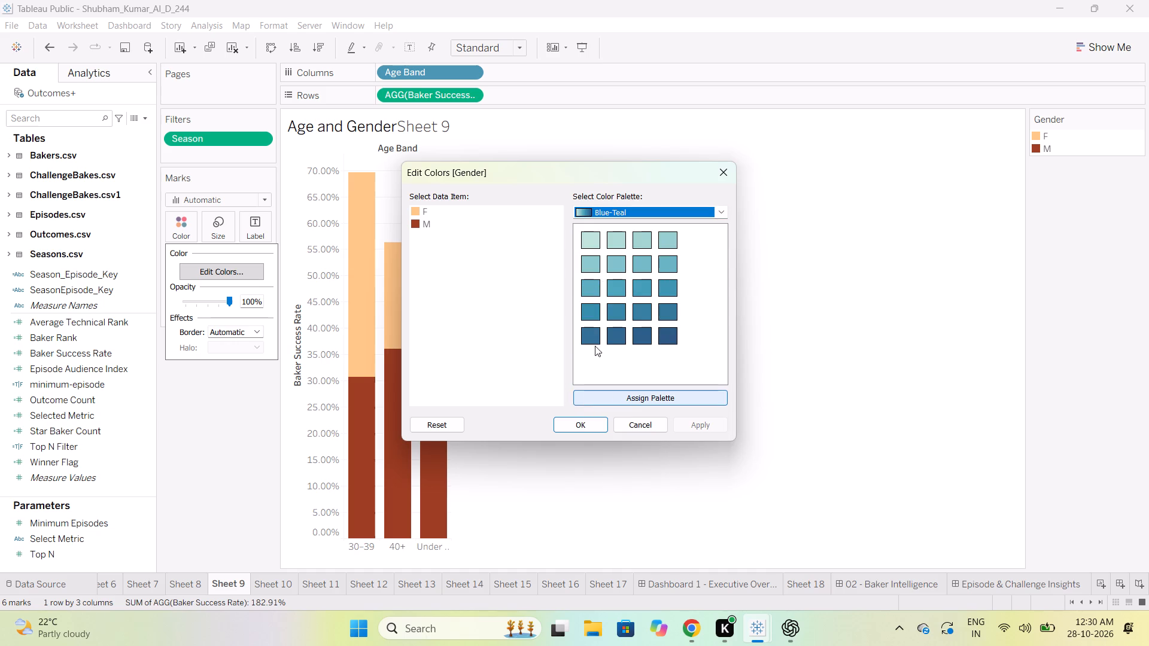
pyautogui.click(633, 310)
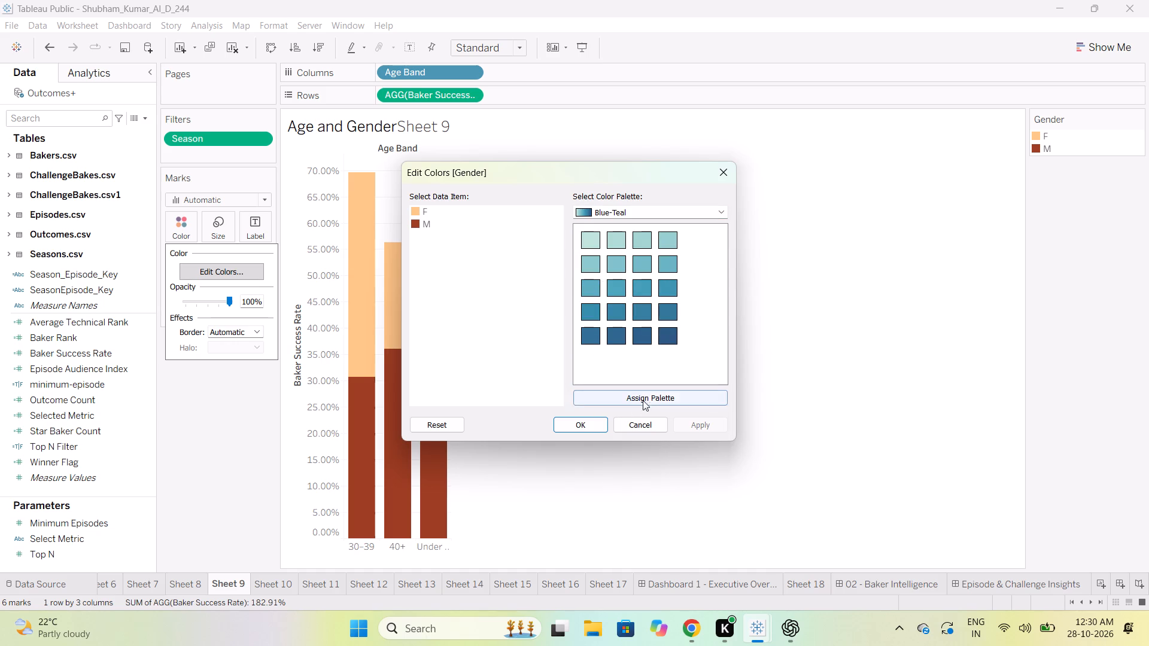
pyautogui.click(648, 397)
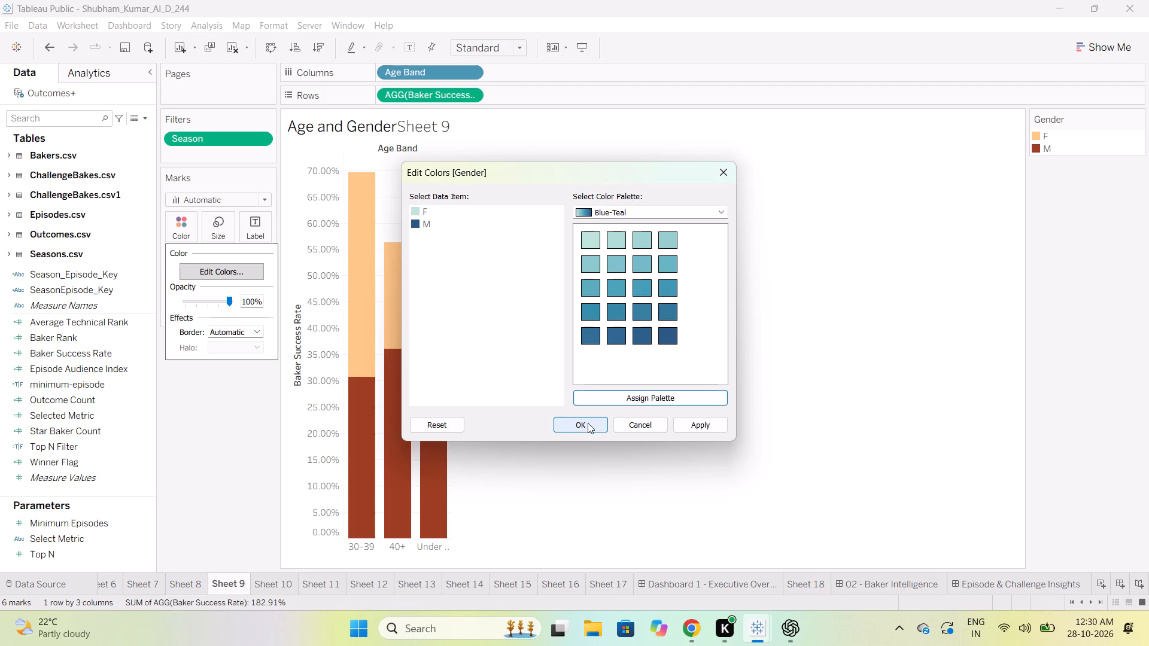
pyautogui.click(588, 423)
pyautogui.click(568, 387)
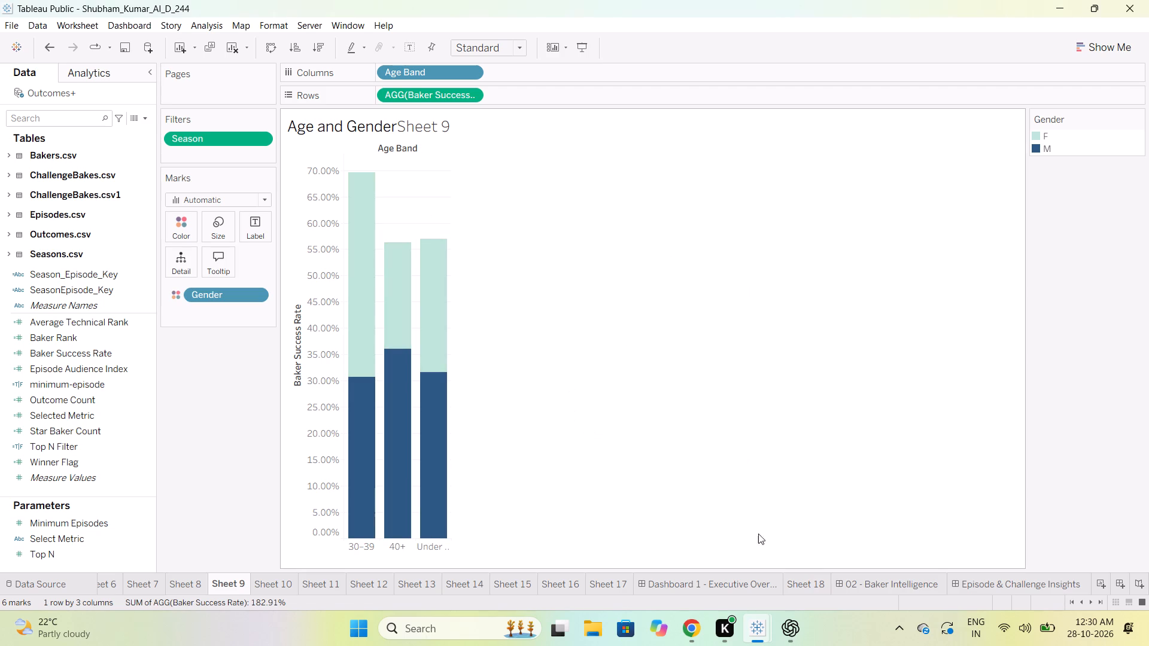
# Return to the Dashboard 1 executive overview to check the recoloured chart and save the workbook.
pyautogui.click(733, 583)
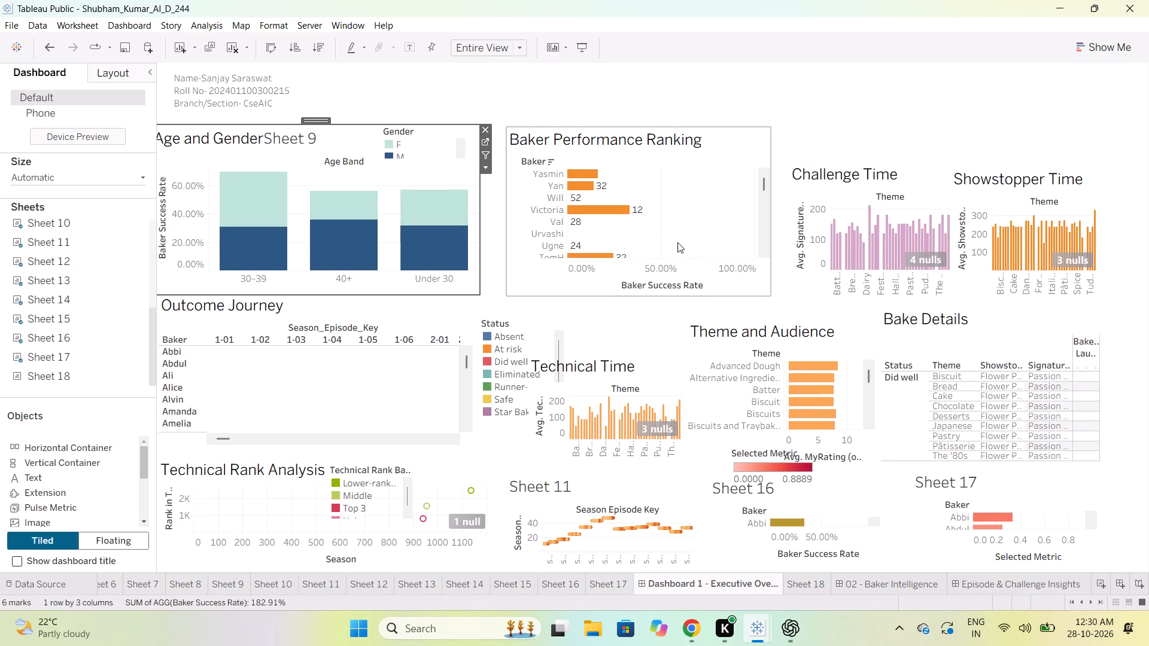
pyautogui.click(352, 388)
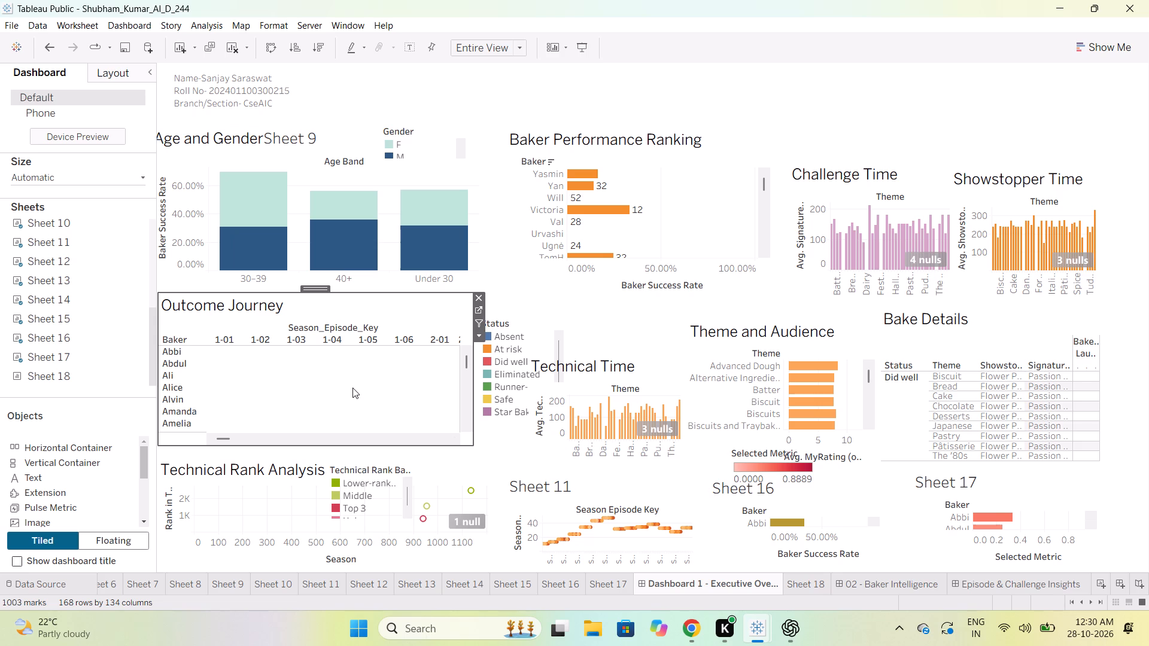
pyautogui.click(352, 388)
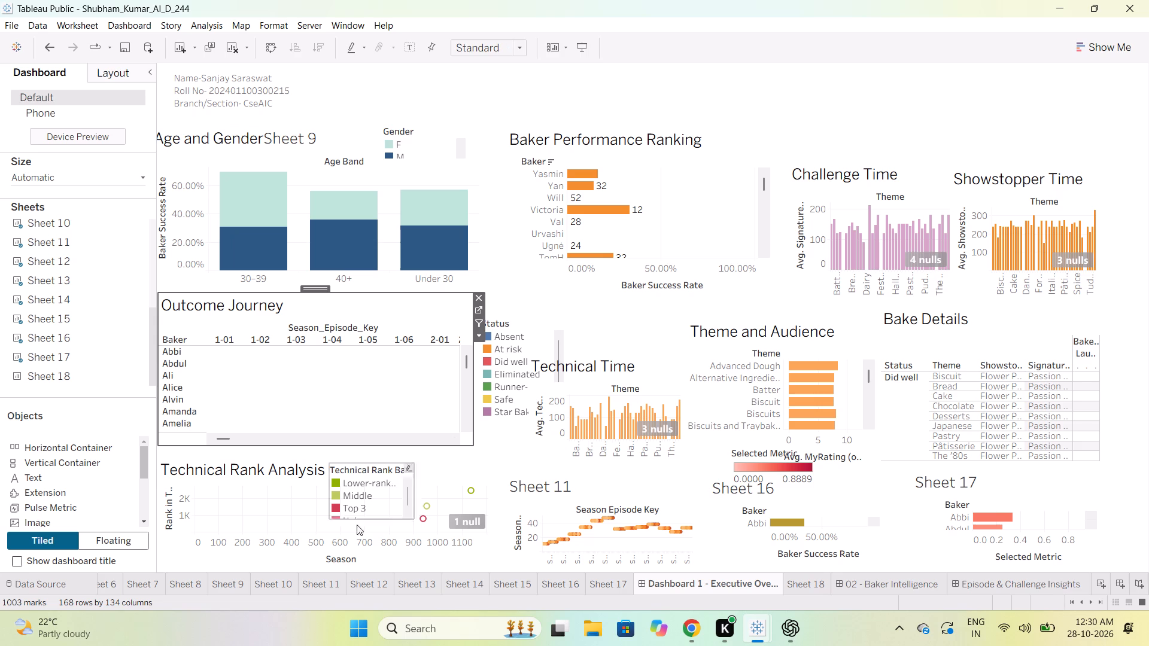
pyautogui.click(507, 459)
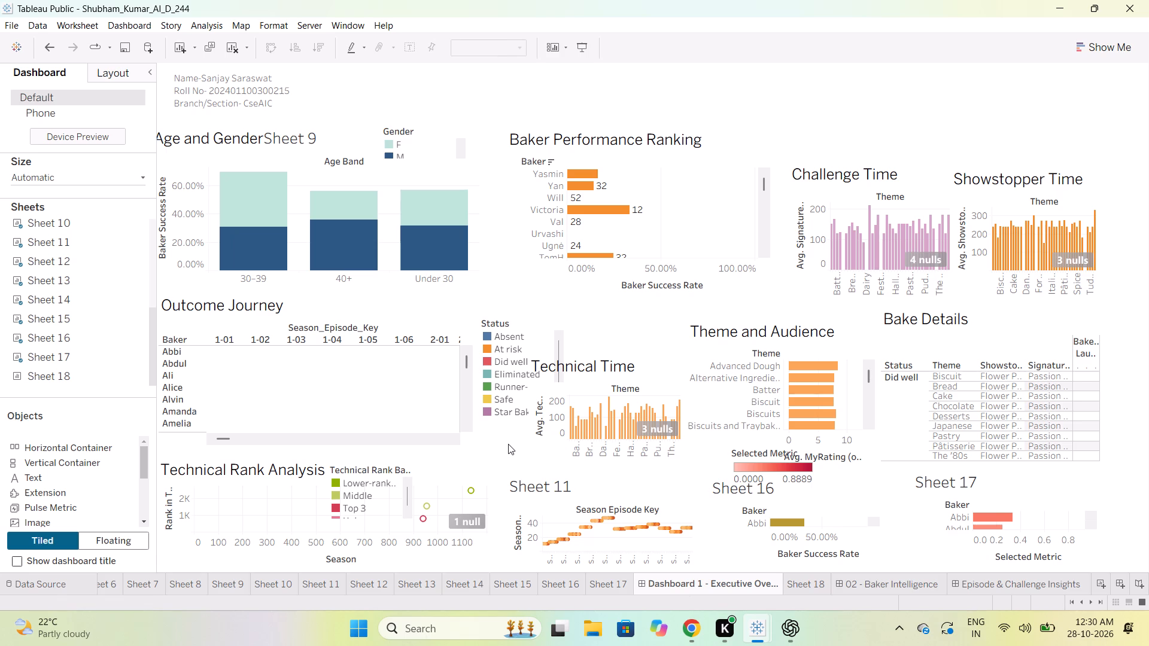
pyautogui.click(508, 444)
pyautogui.hotkey('ctrl', 's')
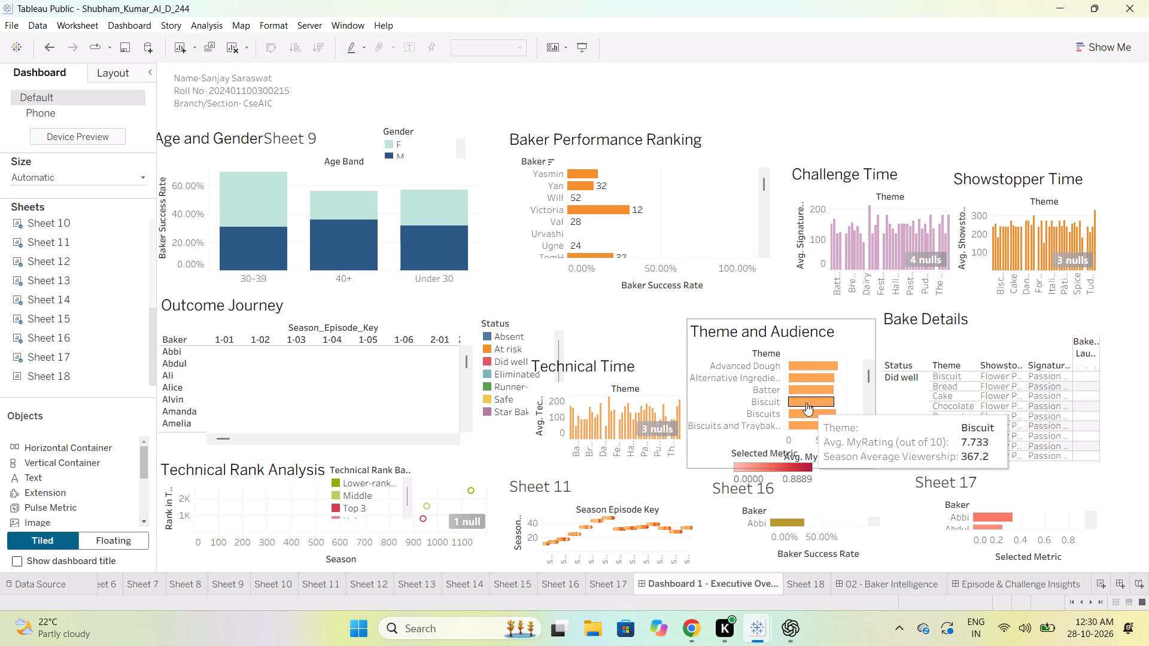
# Find the Theme and Audience worksheet, Sheet 10, and recolour its bars to the custom pink #f9a5f5.
pyautogui.click(816, 342)
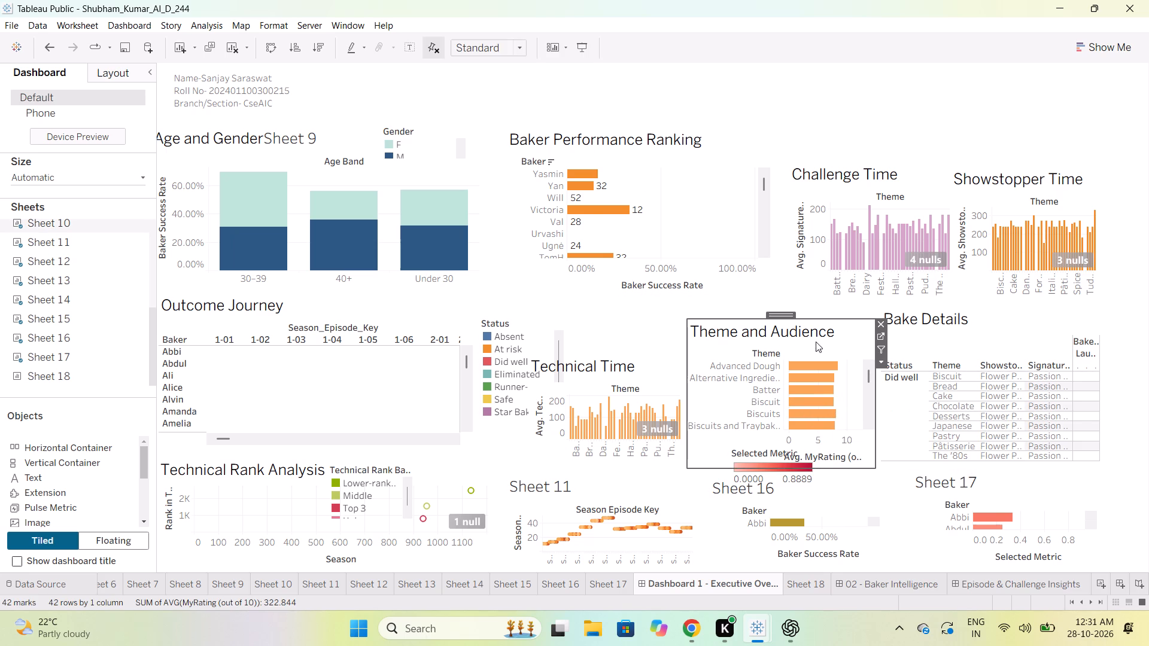
pyautogui.click(463, 589)
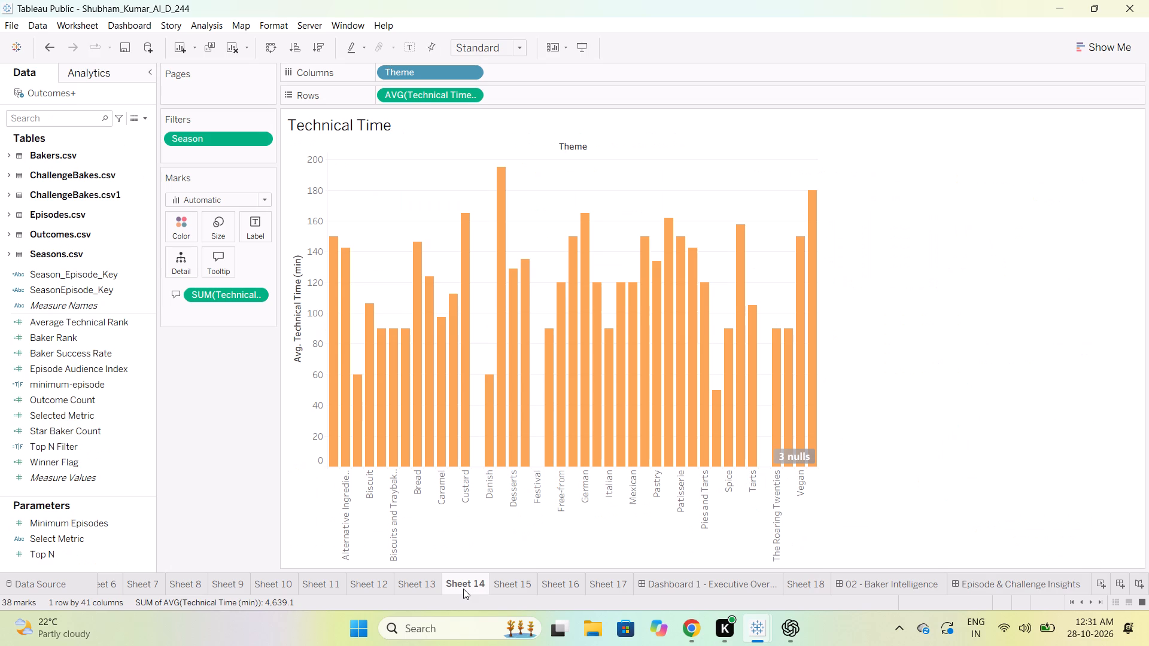
pyautogui.click(421, 584)
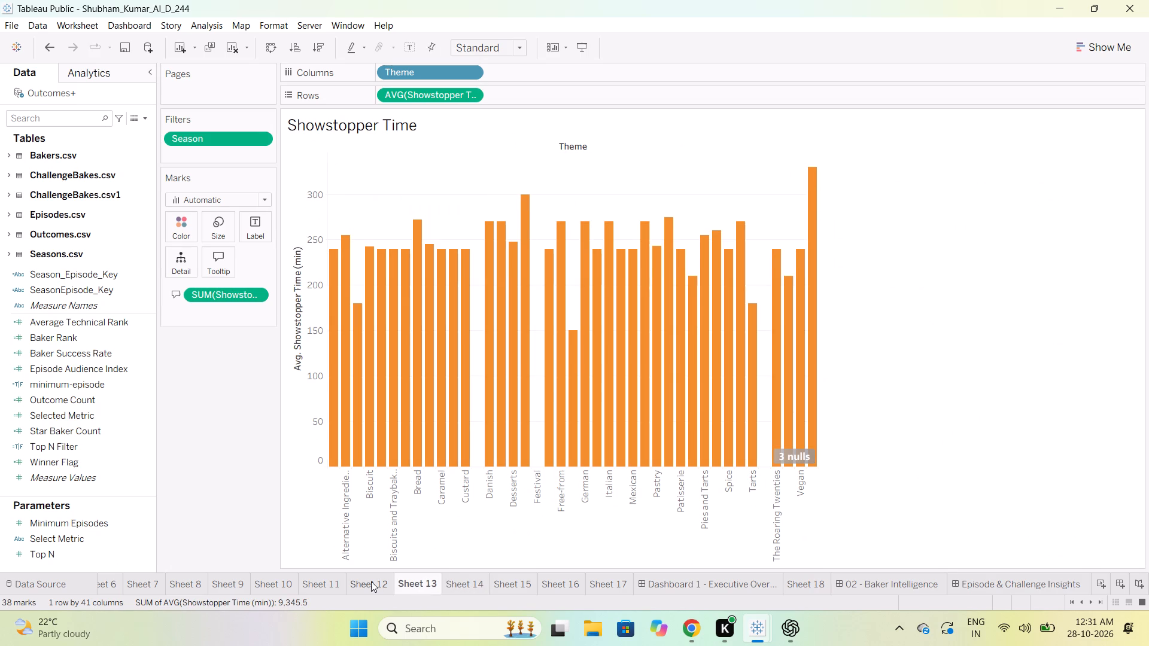
pyautogui.click(371, 581)
pyautogui.click(326, 583)
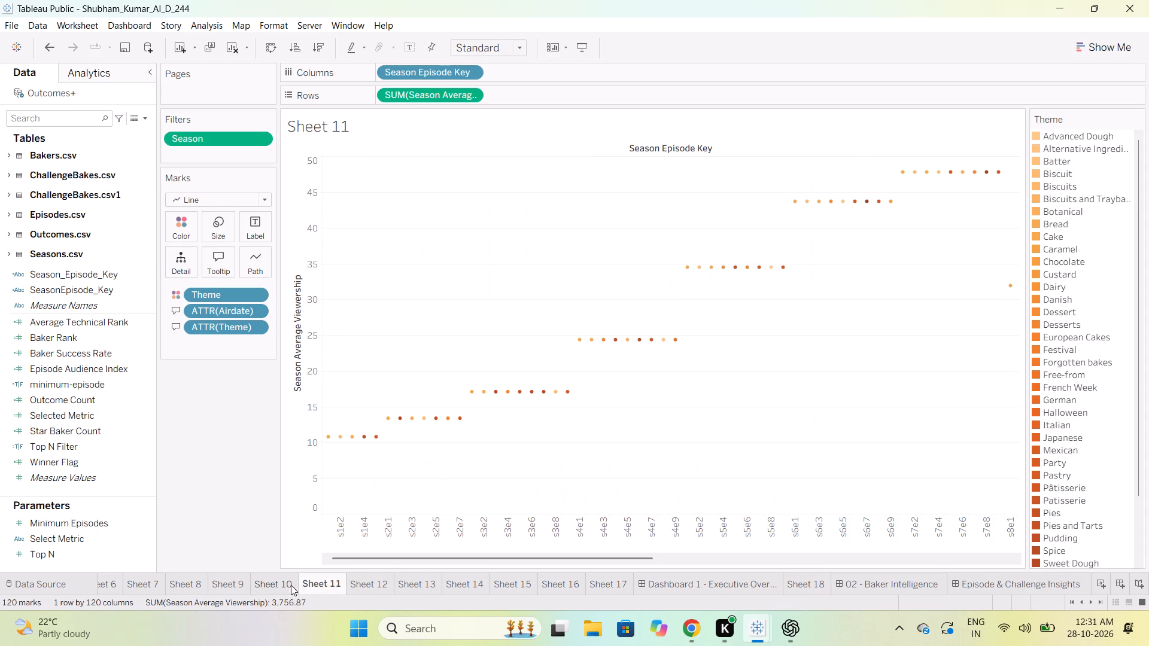
pyautogui.click(273, 587)
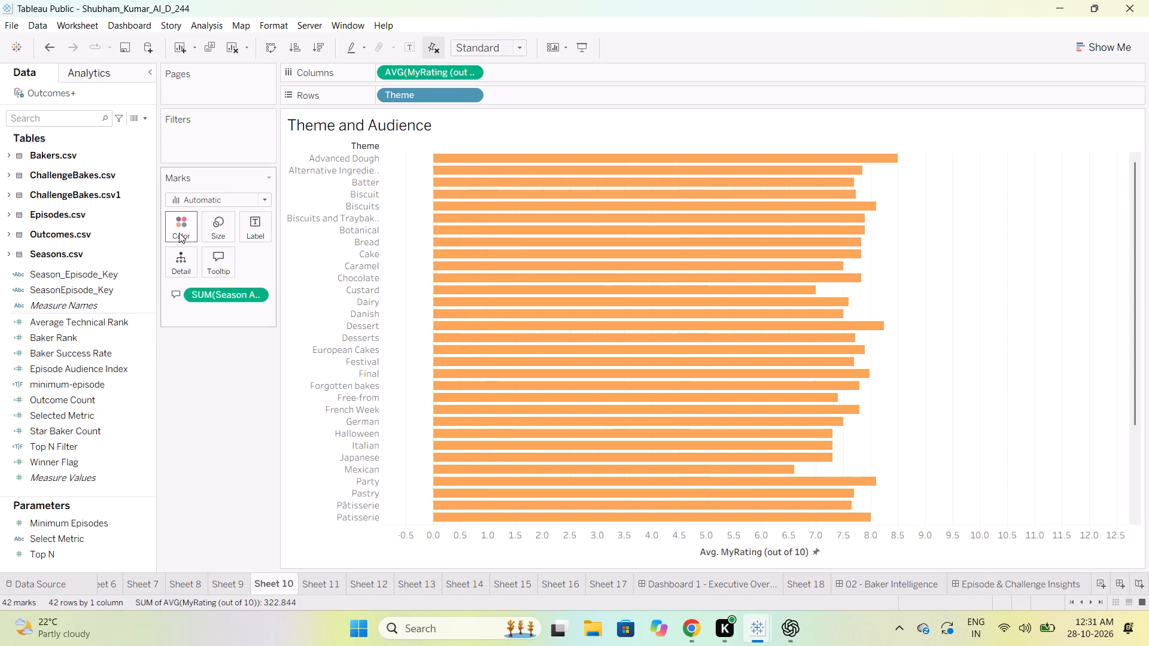
pyautogui.click(180, 226)
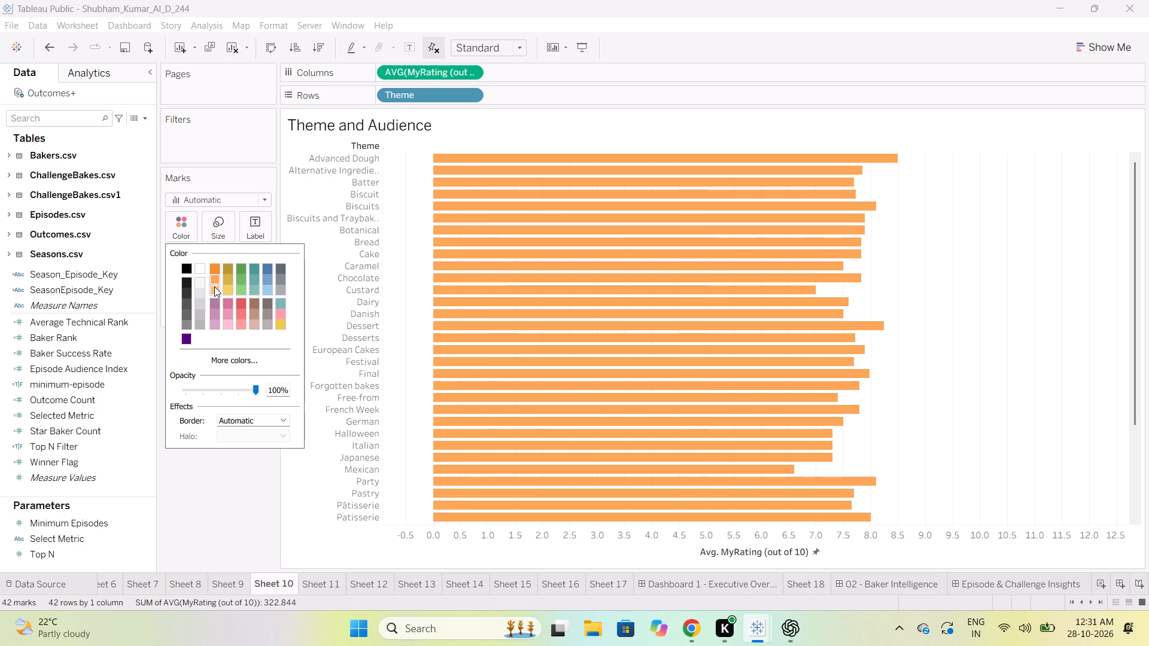
pyautogui.click(233, 359)
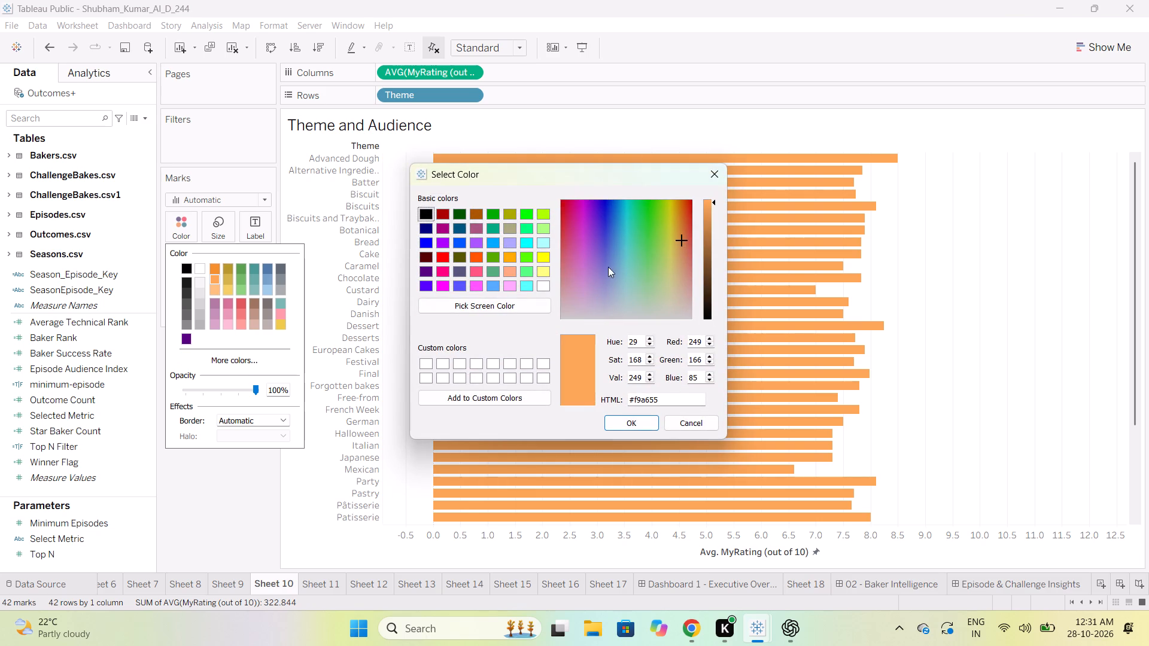
pyautogui.click(582, 279)
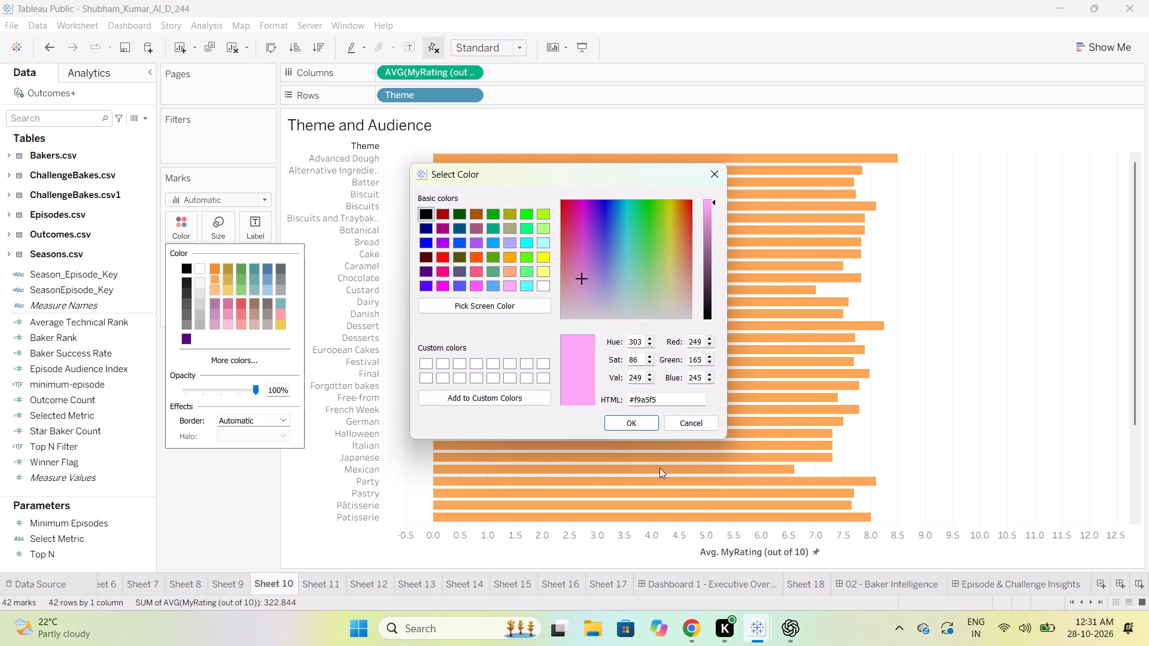
pyautogui.click(641, 419)
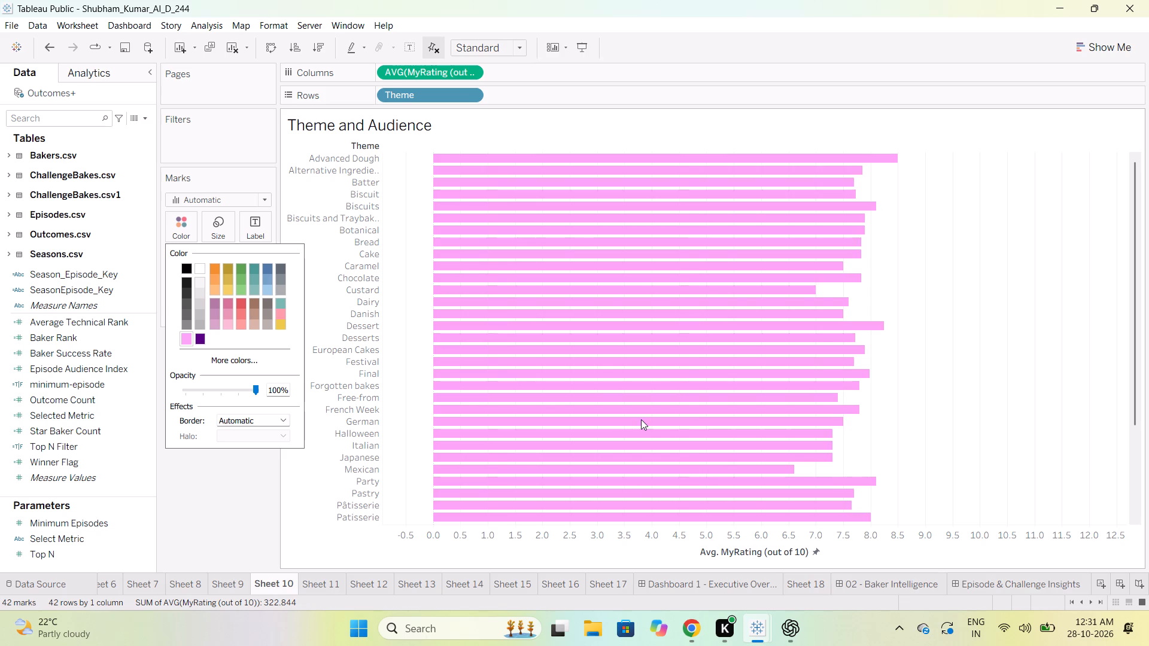
# Return to the Dashboard 1 executive overview to check the recoloured Theme and Audience chart.
pyautogui.click(676, 581)
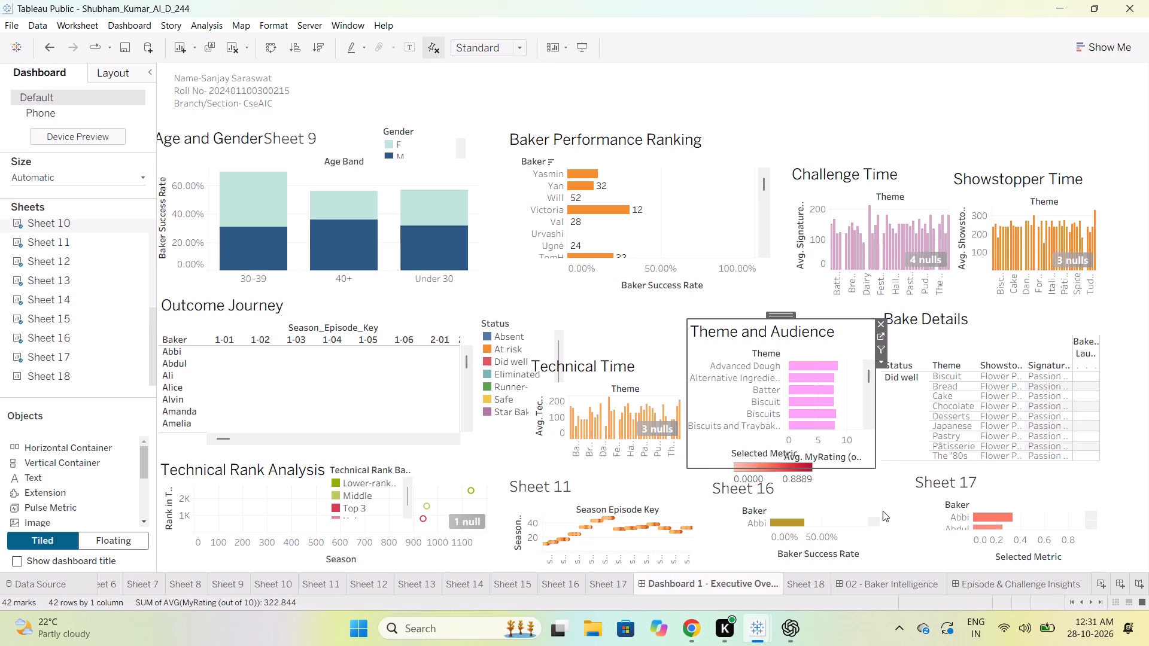
pyautogui.click(880, 490)
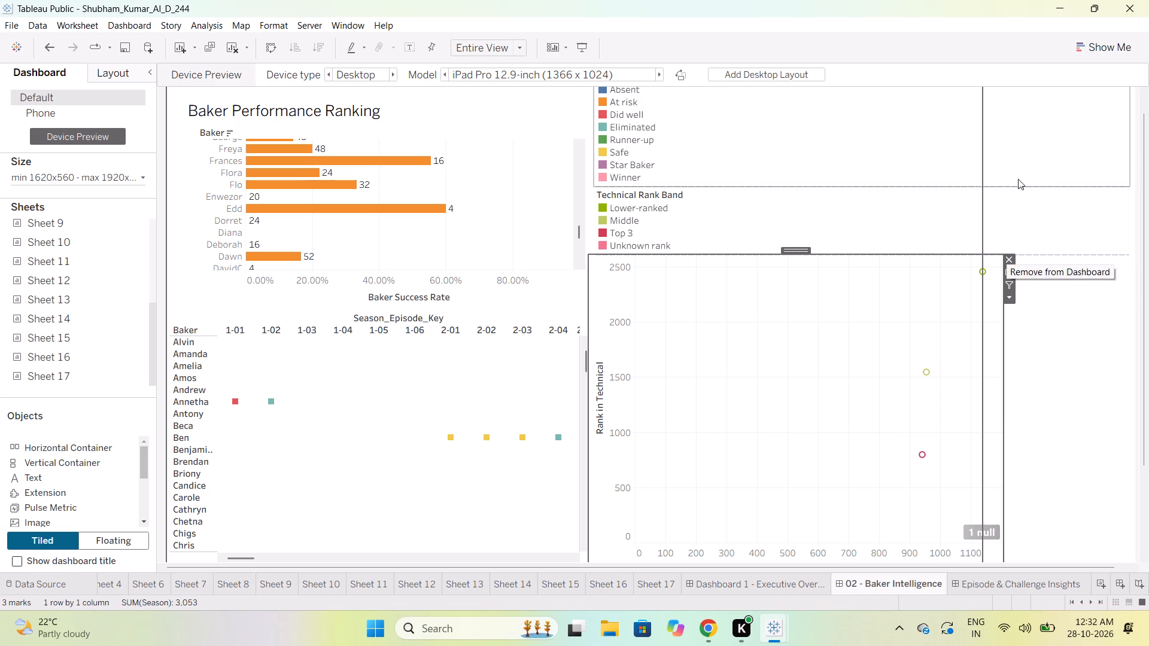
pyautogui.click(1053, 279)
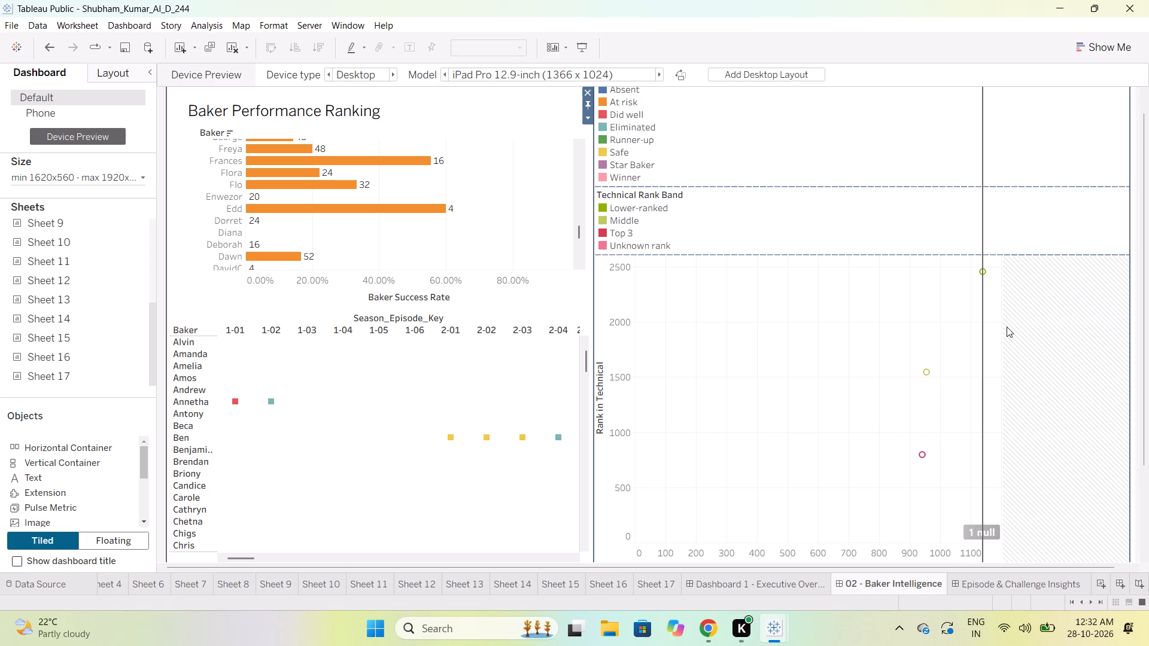
# Export the workbook as a packaged .twbx file named with the student's name followed by _tablue_ca2.
pyautogui.click(14, 23)
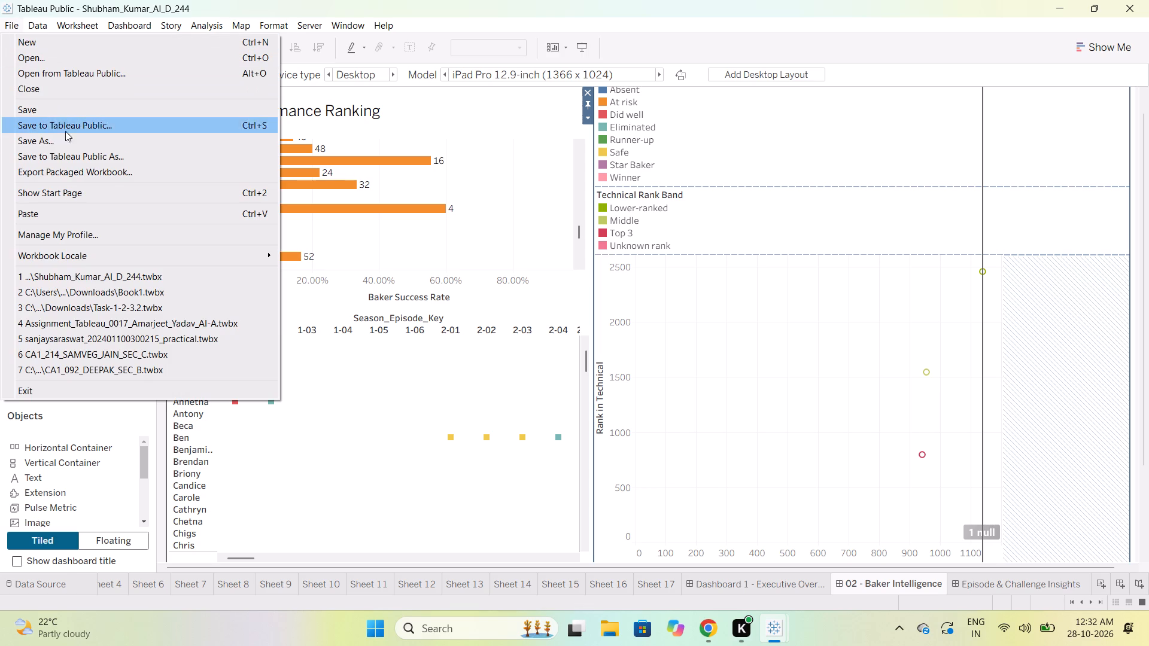
pyautogui.click(111, 170)
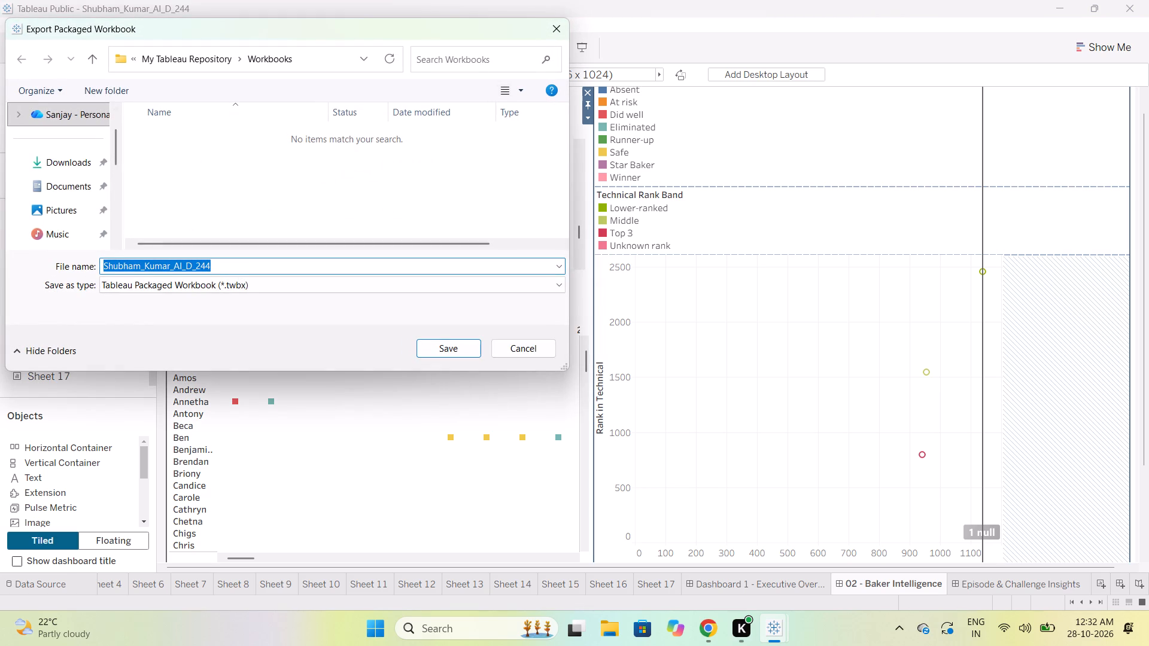
pyautogui.click(232, 271)
pyautogui.click(232, 271)
pyautogui.press('BackSpace')
pyautogui.press('BackSpace')
pyautogui.press('BackSpace')
pyautogui.press('BackSpace')
pyautogui.press('BackSpace')
pyautogui.press('BackSpace')
pyautogui.press('BackSpace')
pyautogui.press('BackSpace')
pyautogui.press('BackSpace')
pyautogui.press('BackSpace')
pyautogui.press('BackSpace')
pyautogui.press('BackSpace')
pyautogui.press('BackSpace')
pyautogui.press('BackSpace')
pyautogui.press('BackSpace')
pyautogui.press('BackSpace')
pyautogui.press('BackSpace')
pyautogui.press('BackSpace')
pyautogui.press('BackSpace')
pyautogui.press('BackSpace')
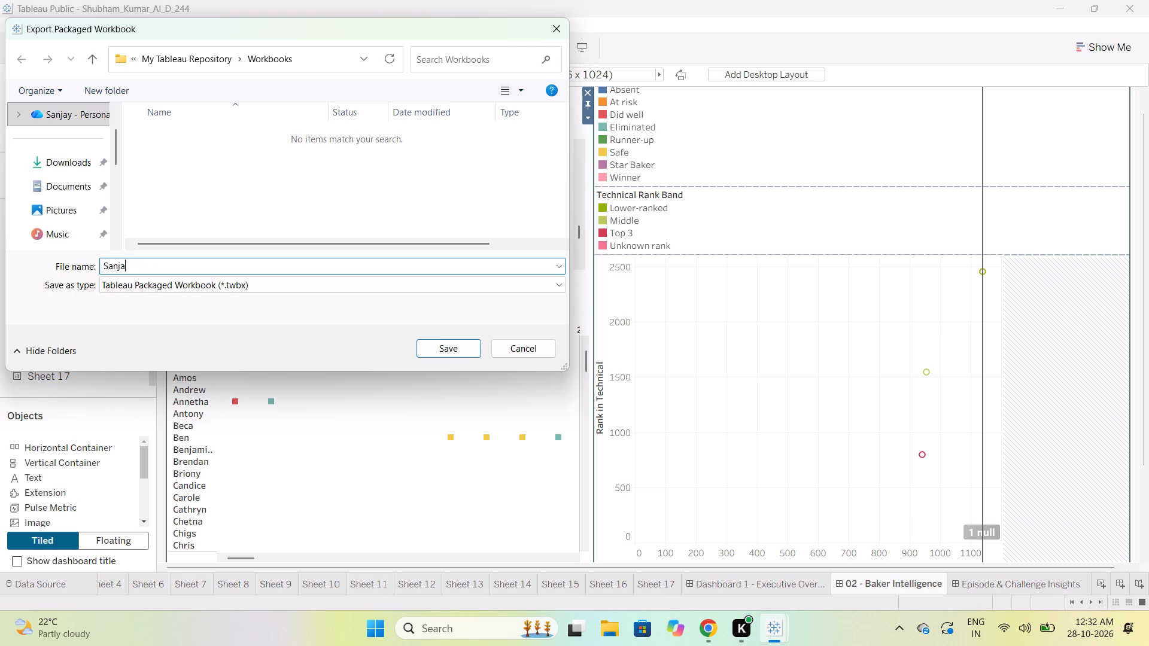
pyautogui.press('y')
pyautogui.hotkey('shift', '_')
pyautogui.write('saraswat')
pyautogui.hotkey('shift', '_')
pyautogui.write('tablue')
pyautogui.write('_ca')
pyautogui.press('2')
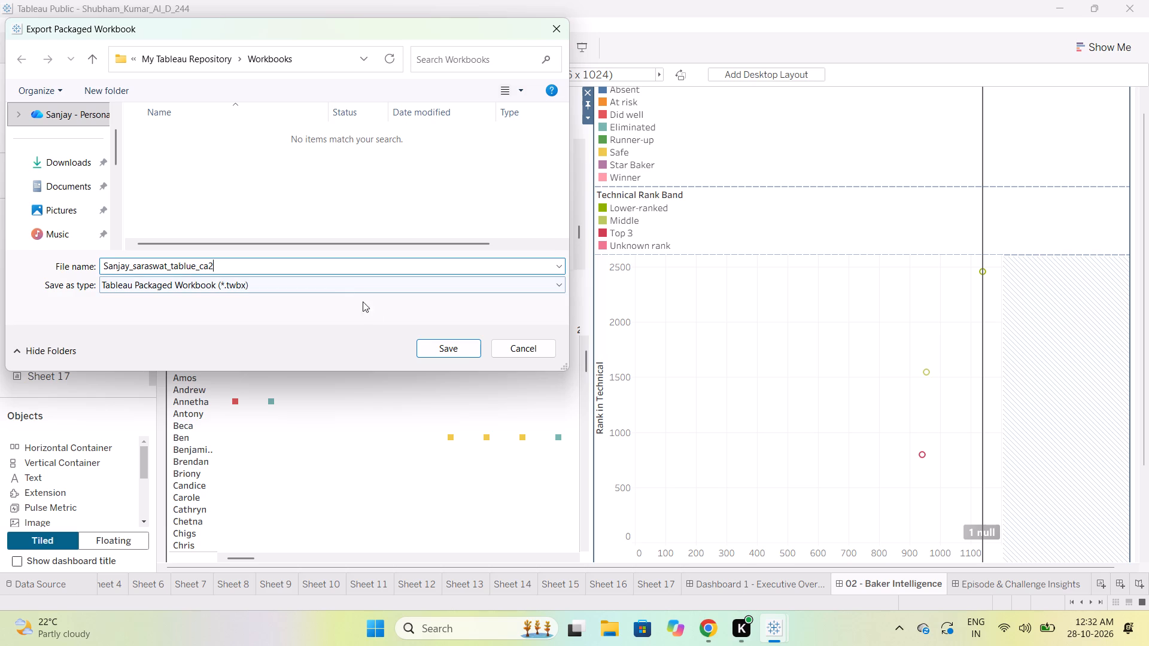
pyautogui.click(463, 347)
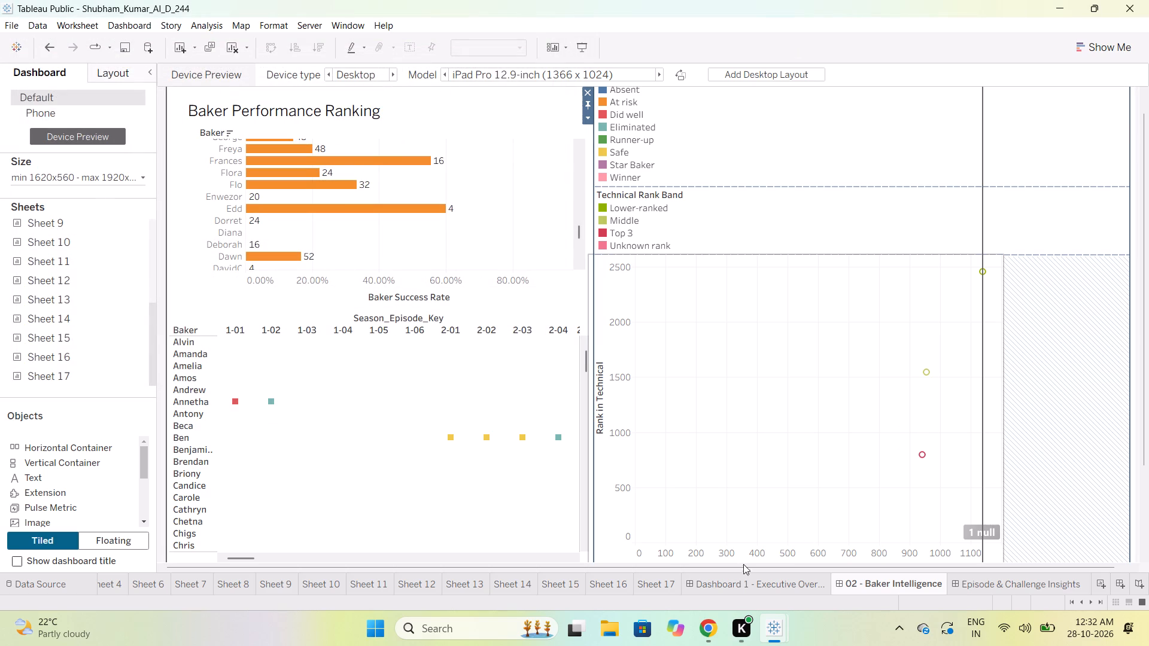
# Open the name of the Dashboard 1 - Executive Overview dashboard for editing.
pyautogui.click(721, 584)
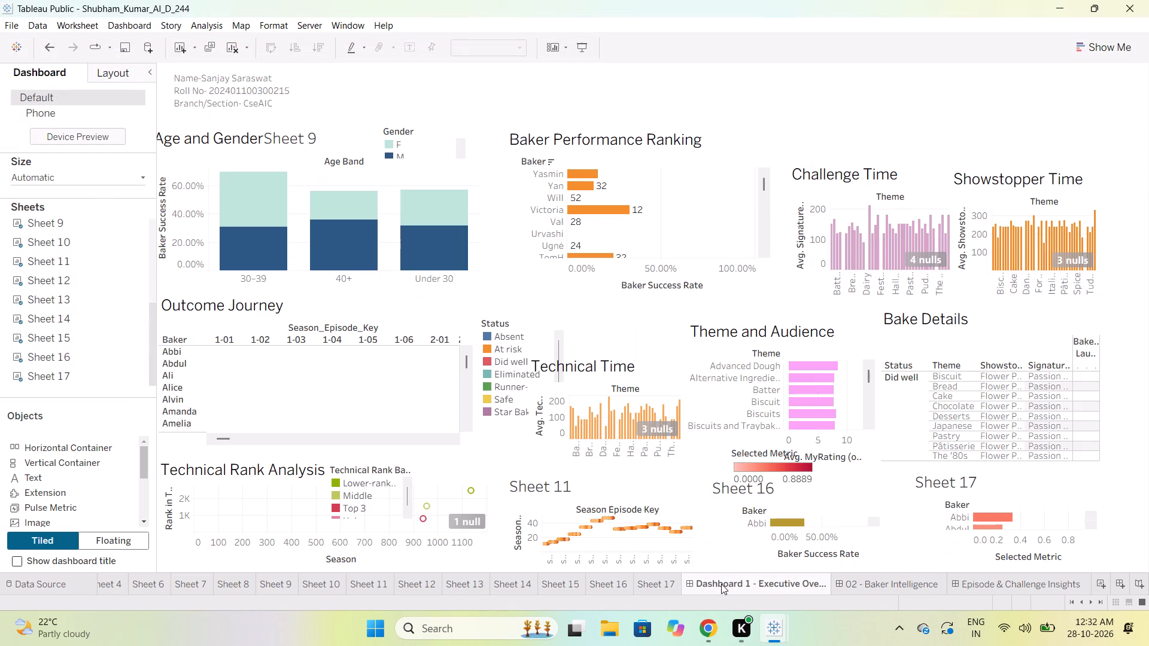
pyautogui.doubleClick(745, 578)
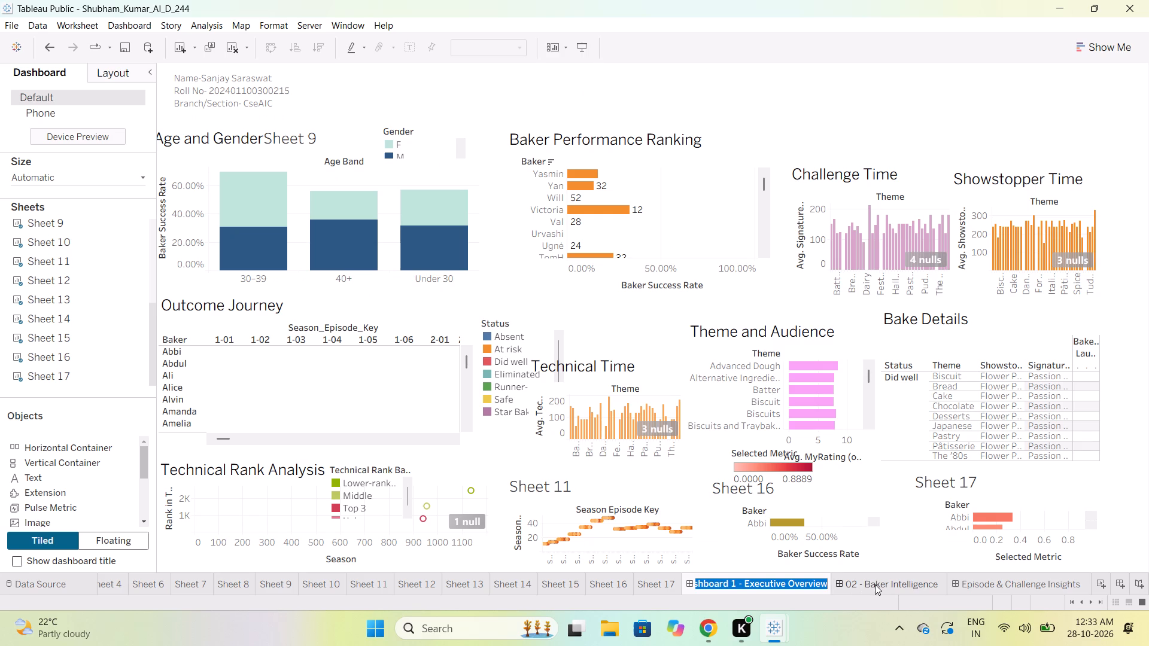
# Rename the Episode & Challenge Insights dashboard to 03 -Episode & Challenge Insights.
pyautogui.click(969, 584)
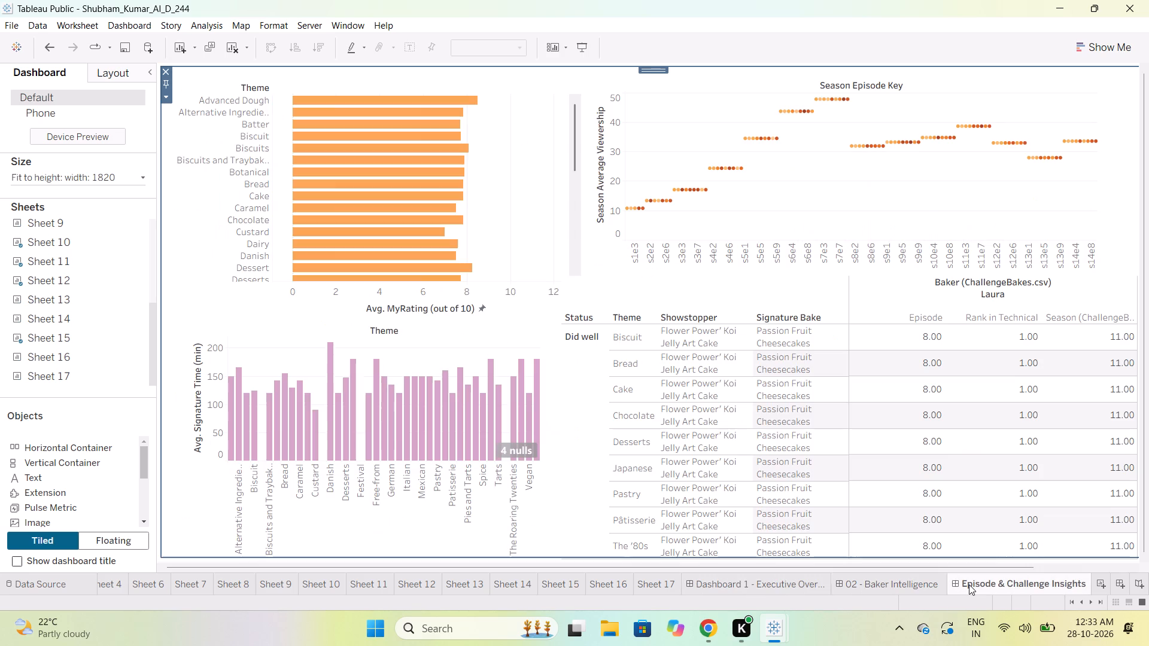
pyautogui.doubleClick(969, 584)
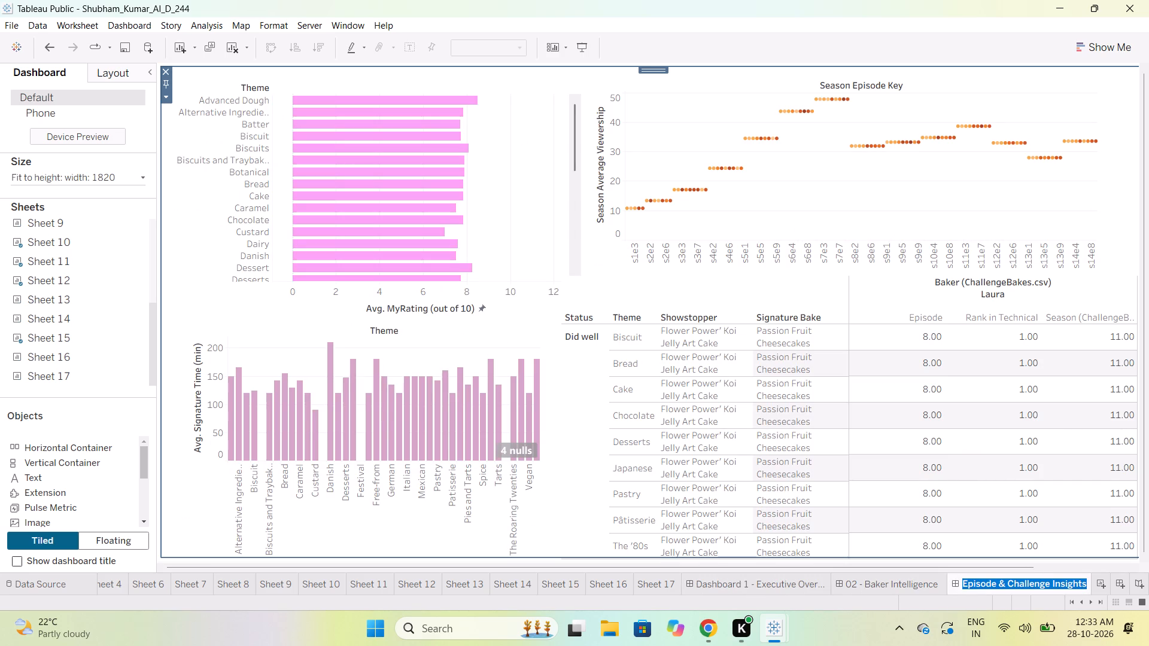
pyautogui.click(981, 587)
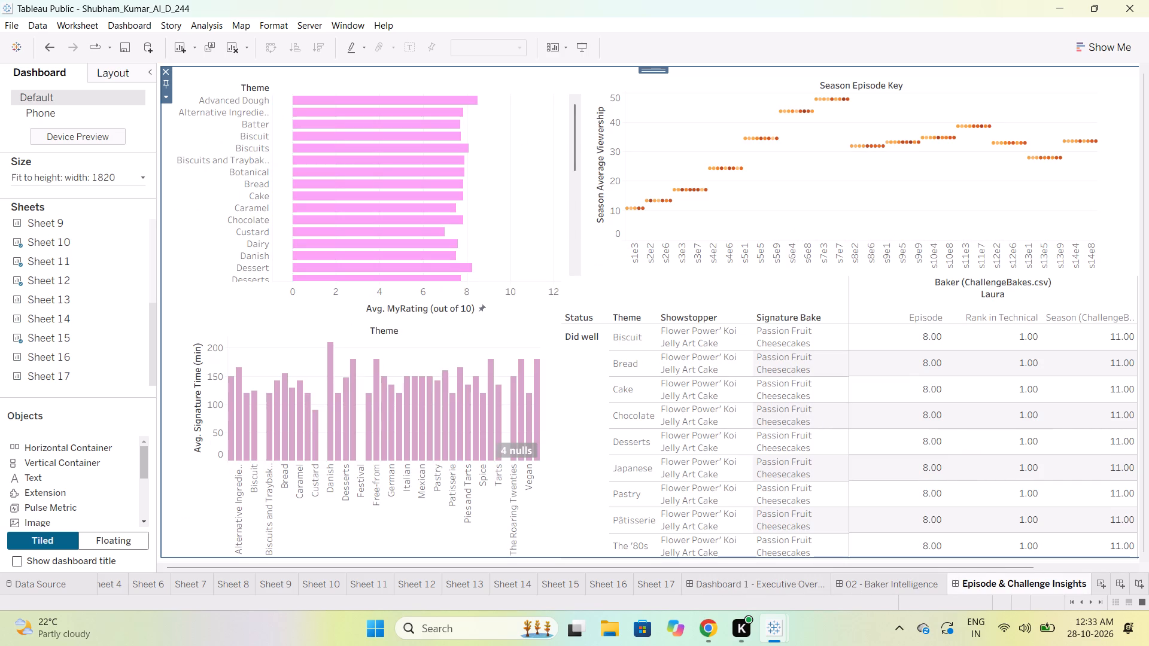
pyautogui.press('Left')
pyautogui.press('Left')
pyautogui.press('Left')
pyautogui.press('Left')
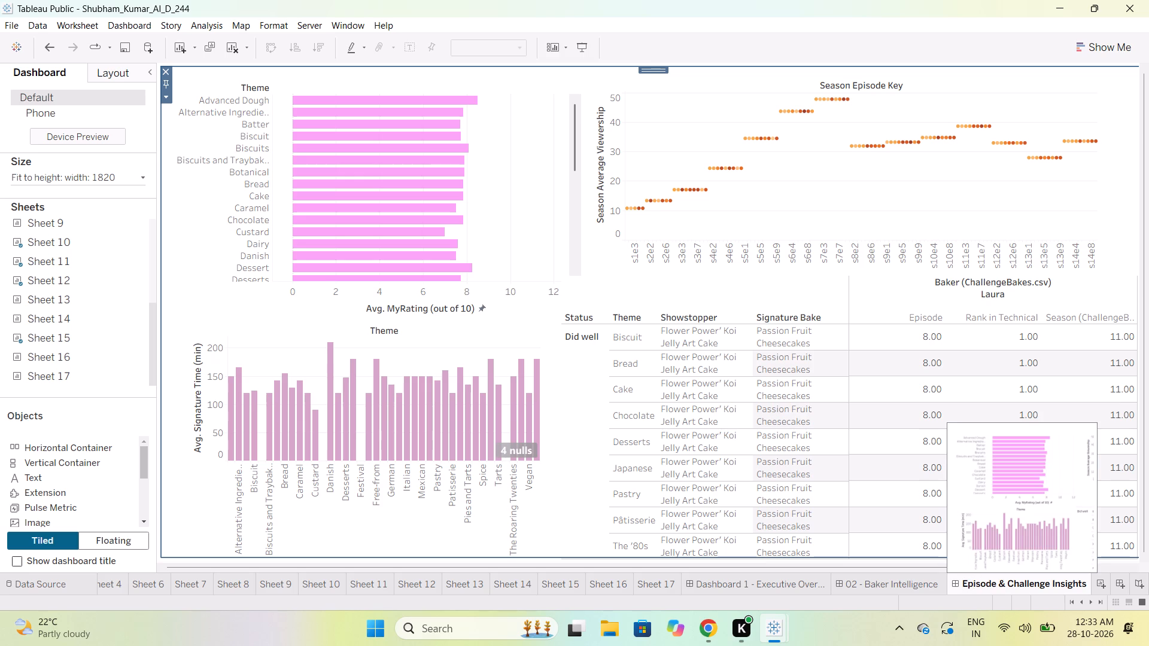
pyautogui.press('0')
pyautogui.press('3')
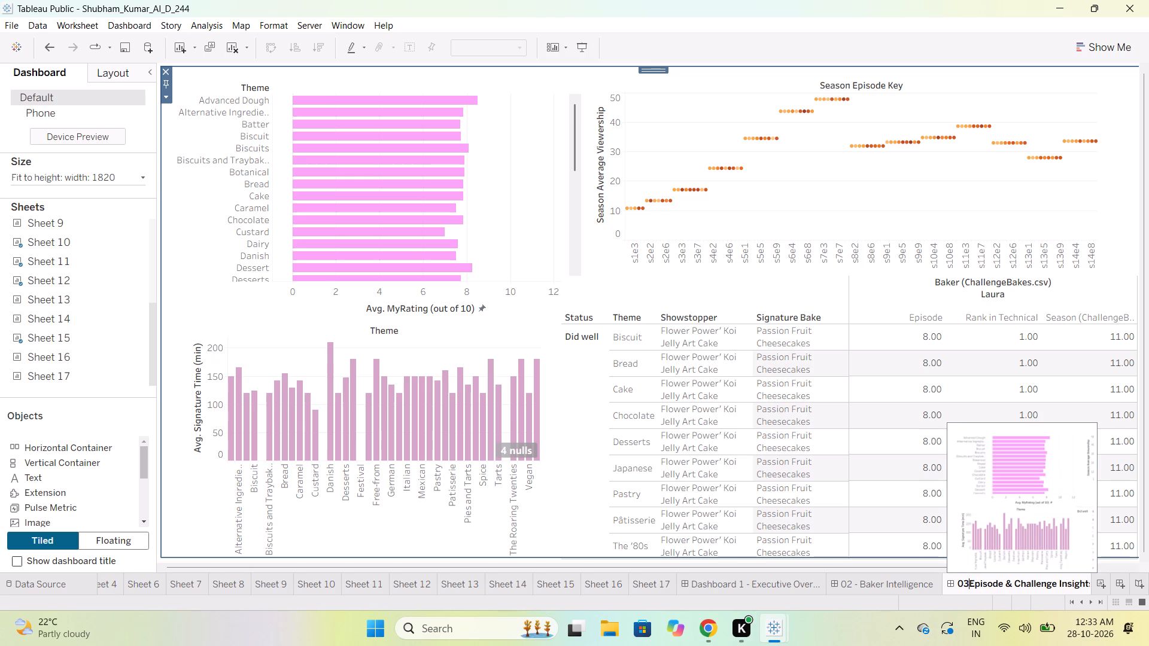
pyautogui.press('space')
pyautogui.write('-')
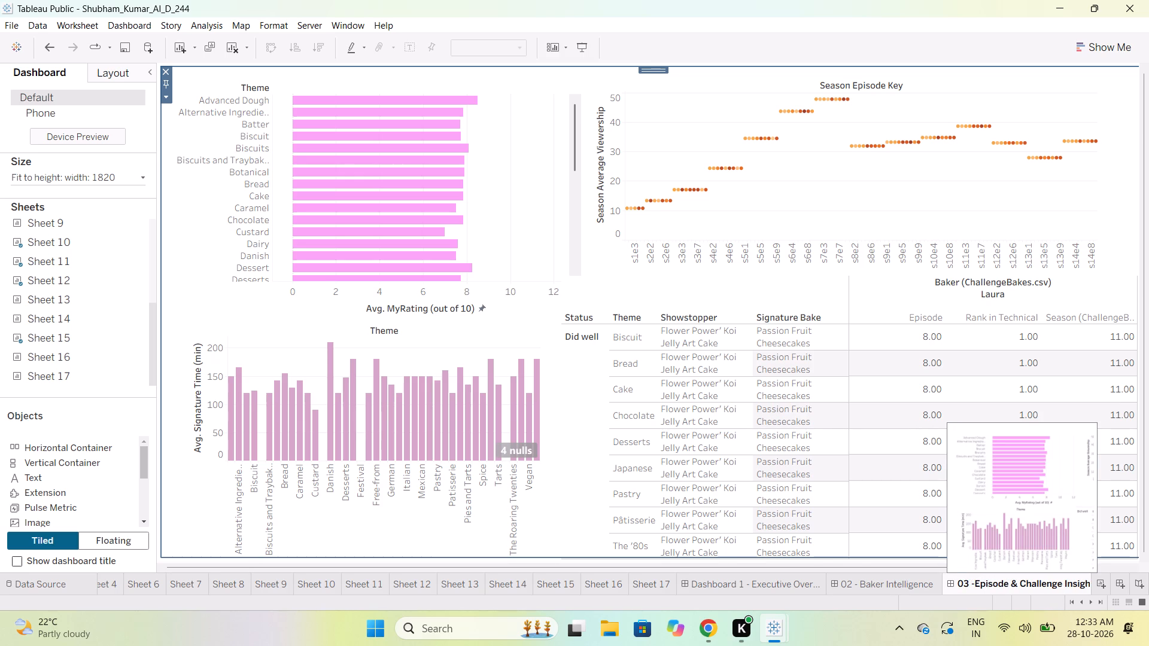
pyautogui.press('Return')
pyautogui.click(940, 508)
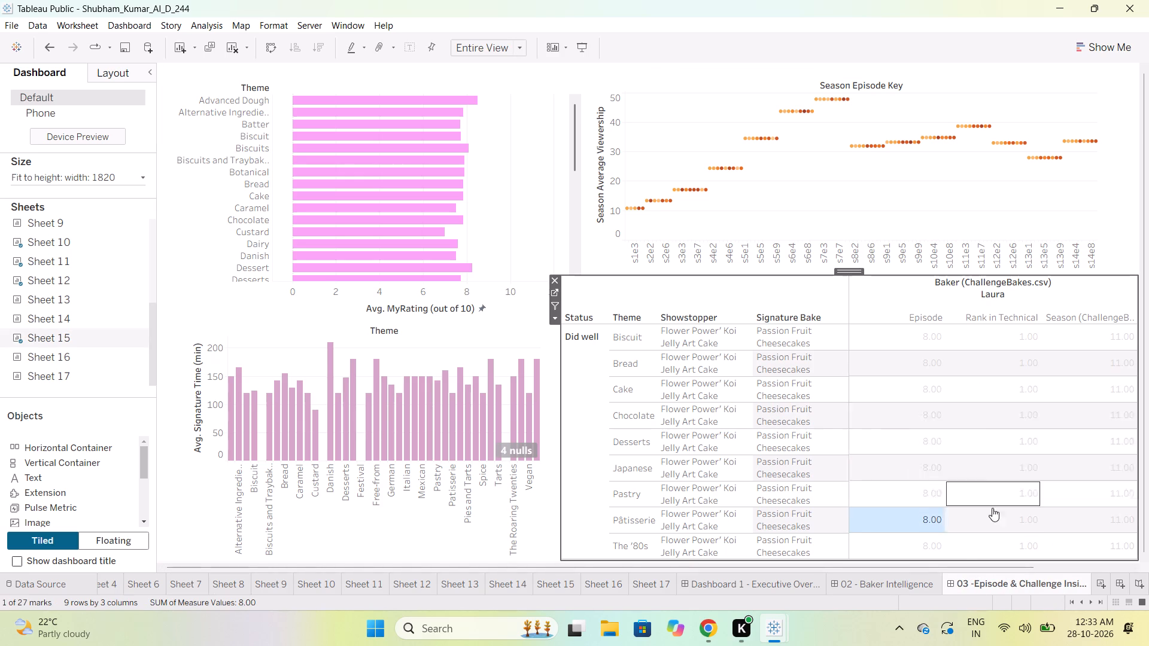
# Check the 02 - Baker Intelligence dashboard and close the workbook, choosing to save changes and dismissing the Tableau Public sign-in.
pyautogui.click(876, 587)
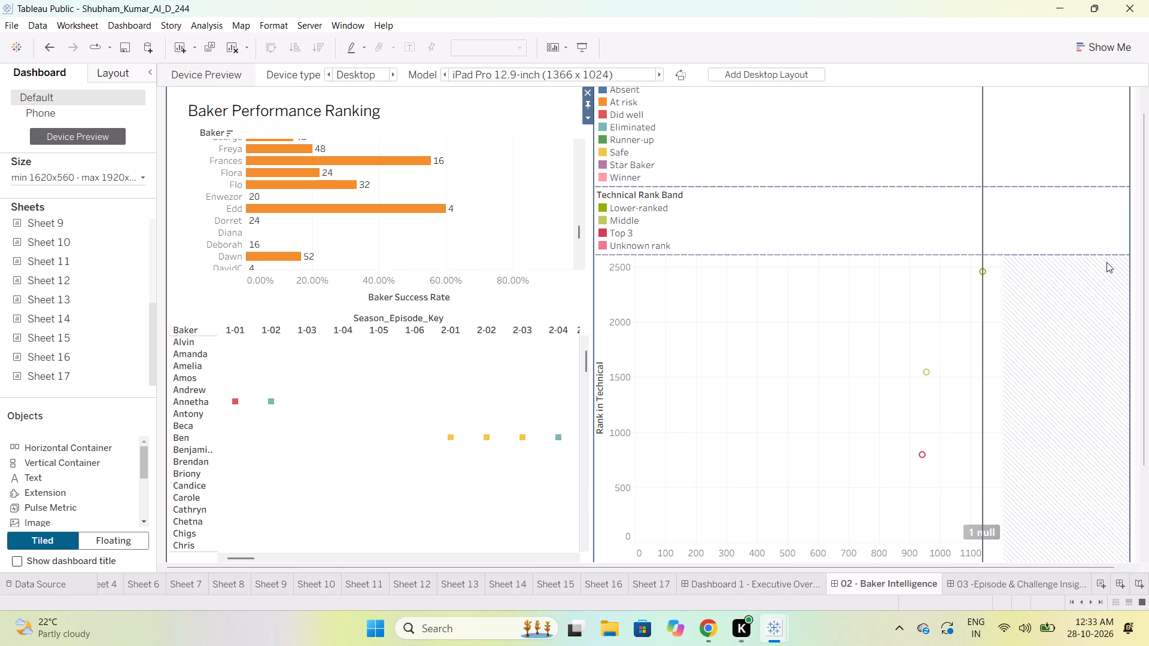
pyautogui.click(1125, 0)
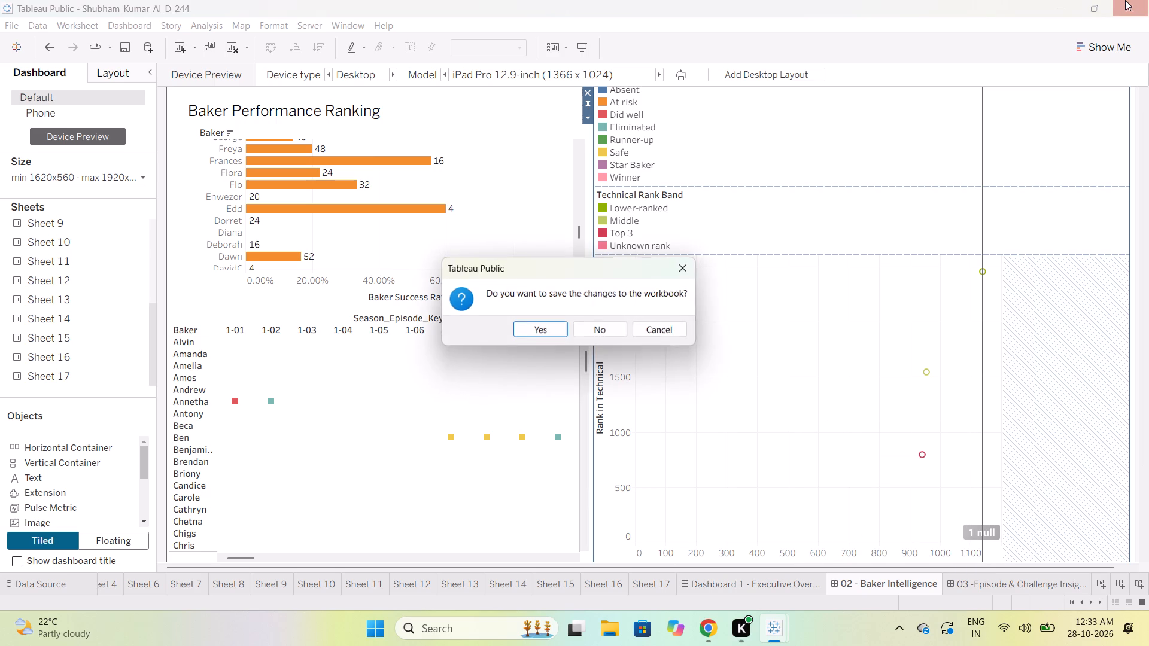
pyautogui.click(546, 327)
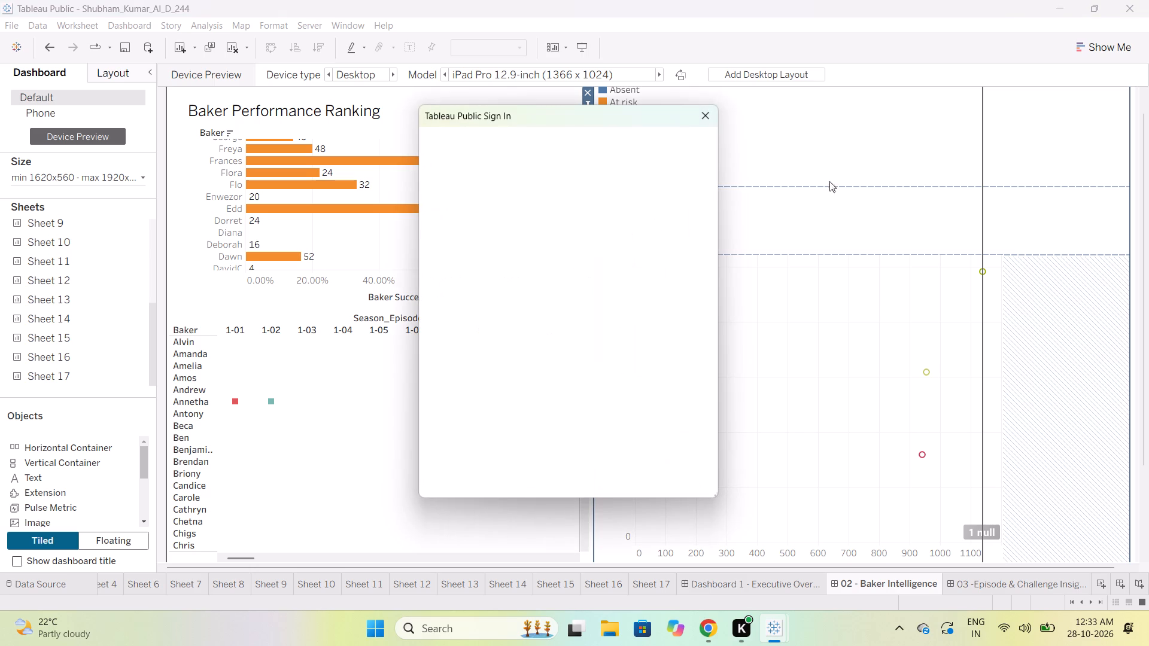
pyautogui.click(707, 121)
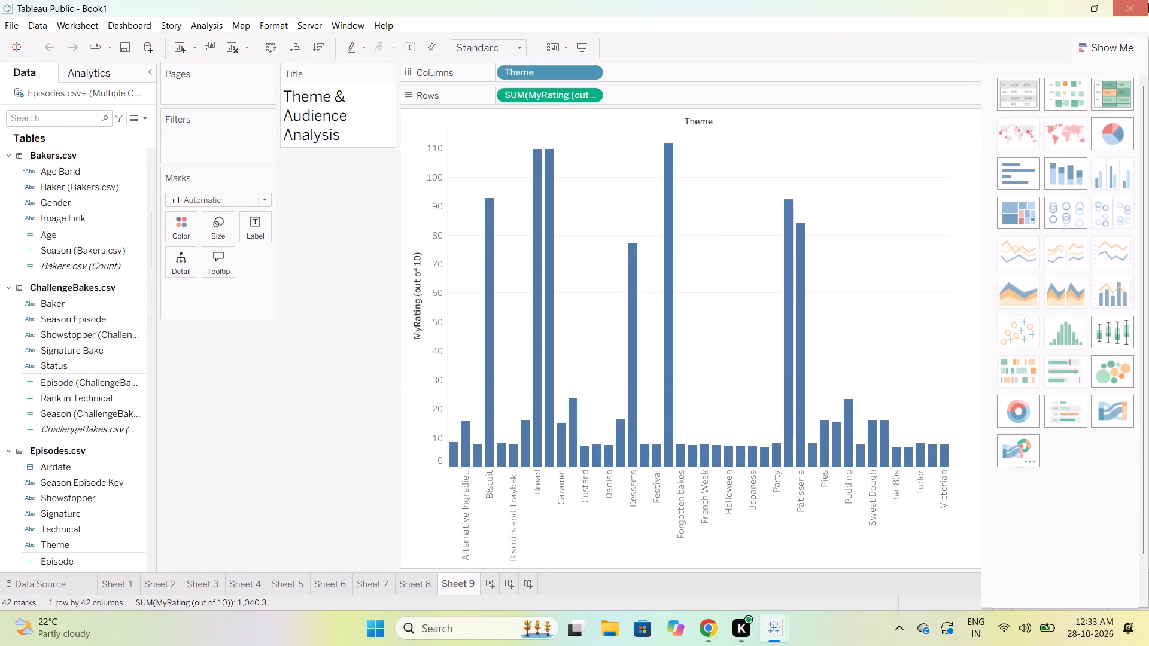